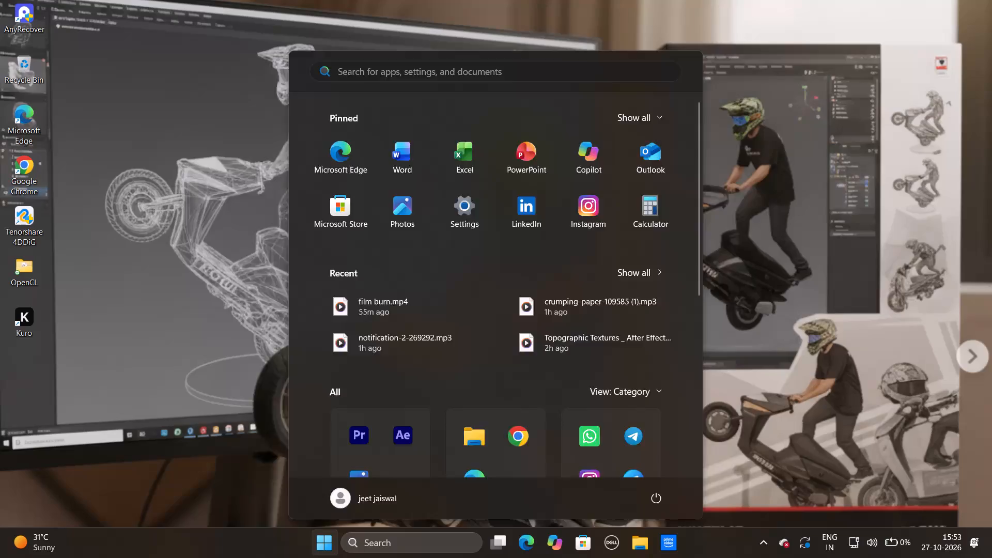
Launch Adobe Premiere Pro 2024 and open the recent project "25-10-26 loy".
left_click(317, 389)
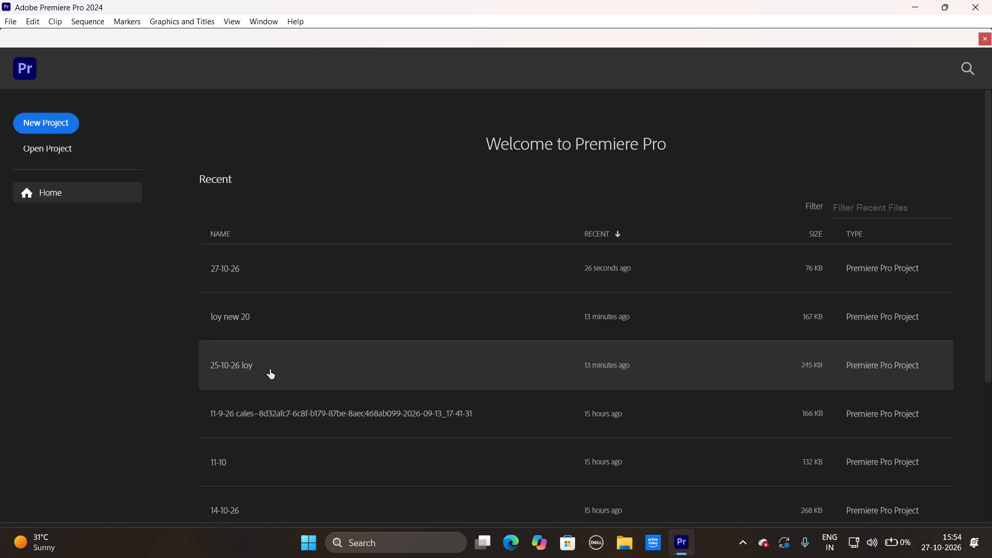
left_click(270, 369)
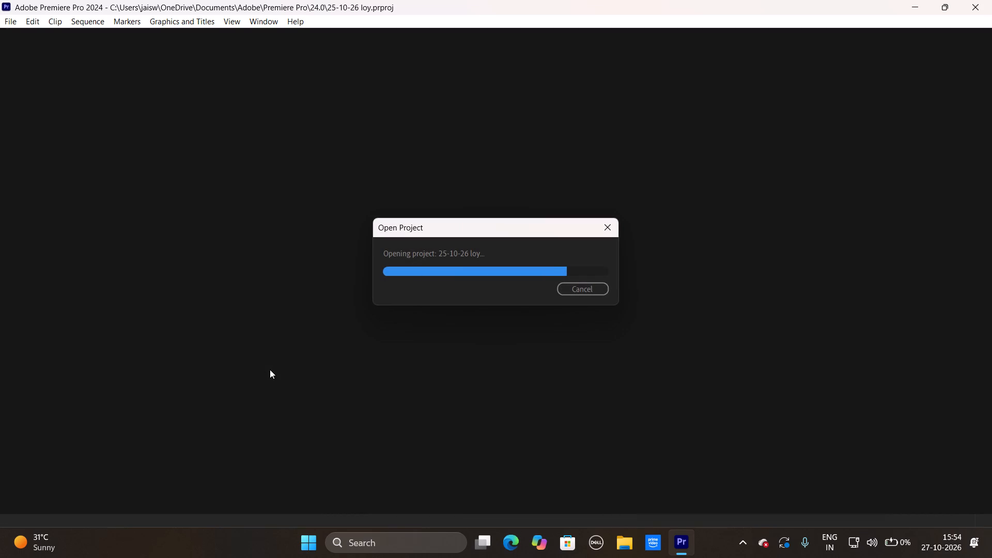
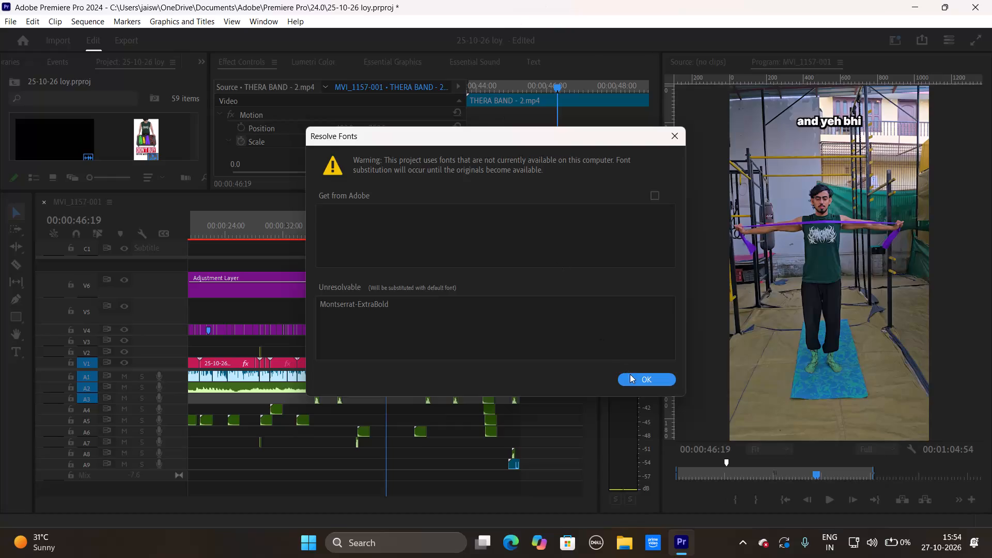
Accept default-font substitution for the unavailable Montserrat-ExtraBold font.
left_click(631, 376)
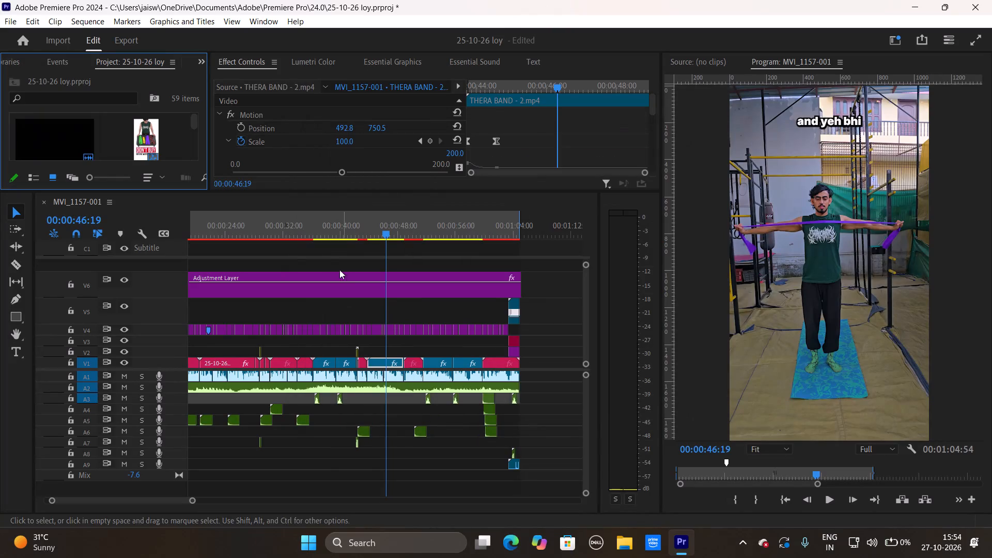
Correct the caption at about 00:00:13:08 with the Type tool so it reads "calisthenics karte hai,".
left_click_drag(371, 226, 229, 230)
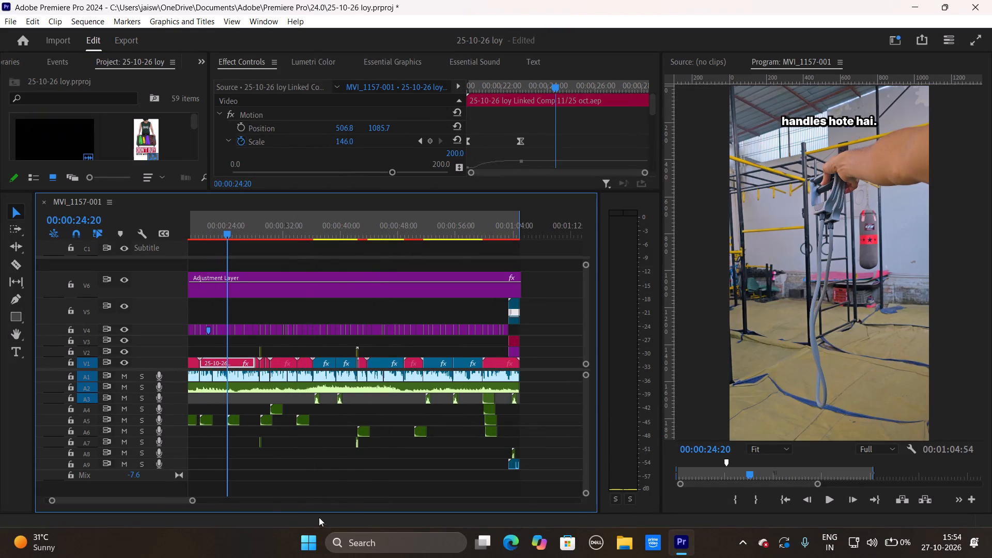
left_click_drag(192, 502, 182, 509)
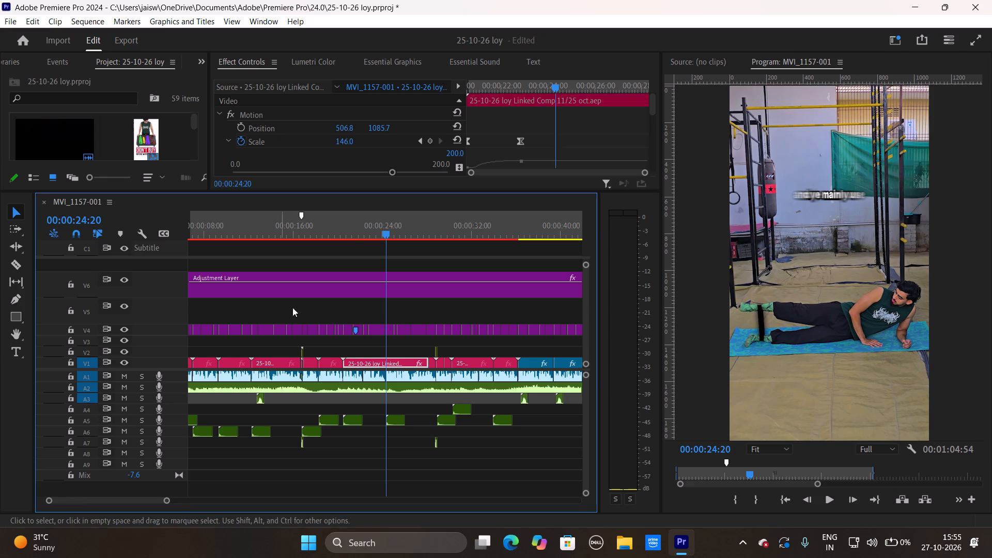
left_click_drag(373, 225, 249, 221)
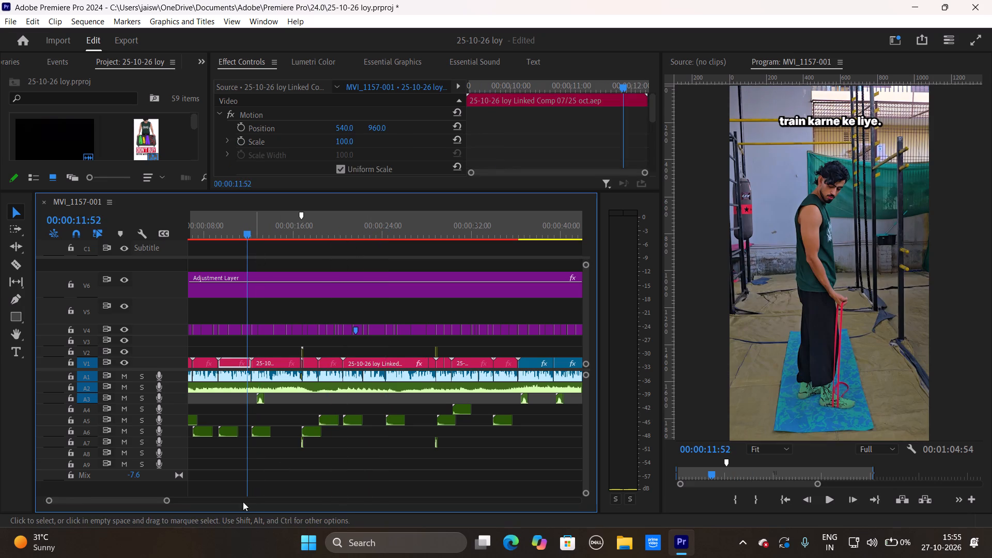
left_click_drag(166, 500, 138, 501)
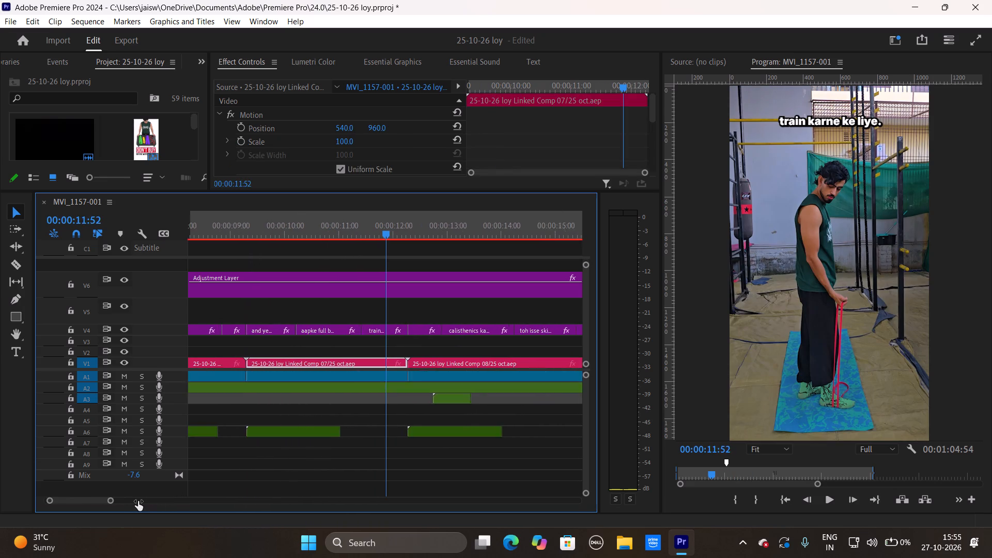
left_click_drag(138, 501, 141, 501)
left_click_drag(392, 225, 420, 224)
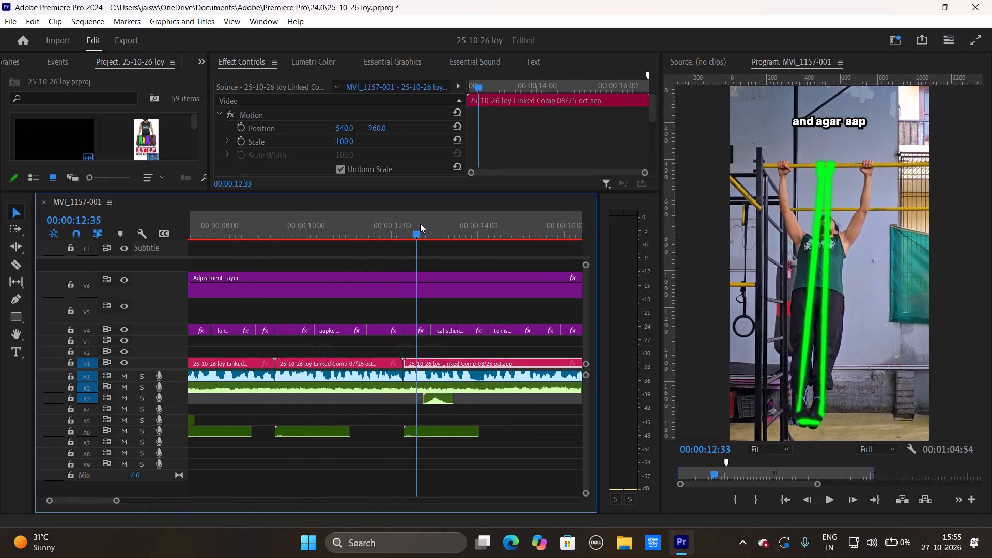
left_click_drag(420, 224, 431, 224)
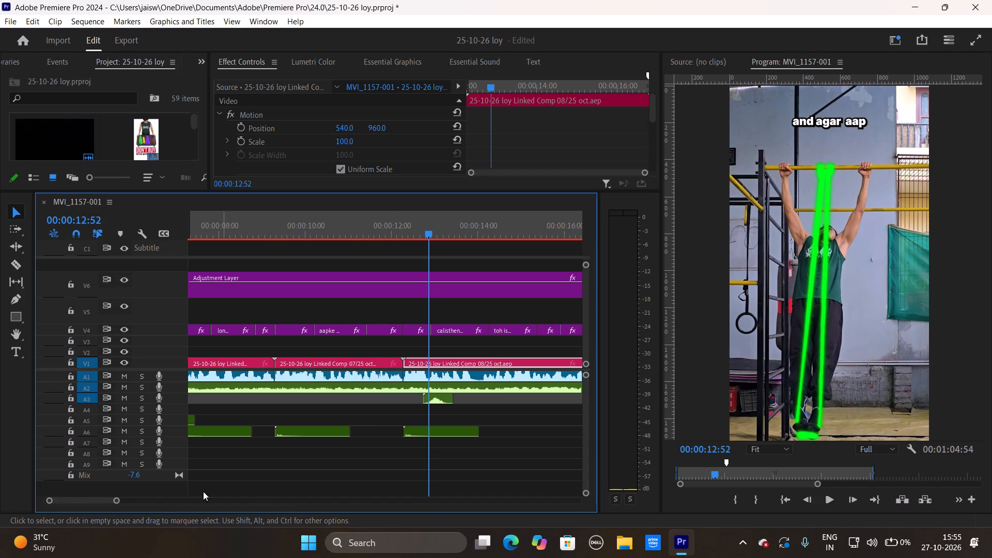
left_click_drag(116, 500, 101, 500)
left_click_drag(383, 233, 411, 233)
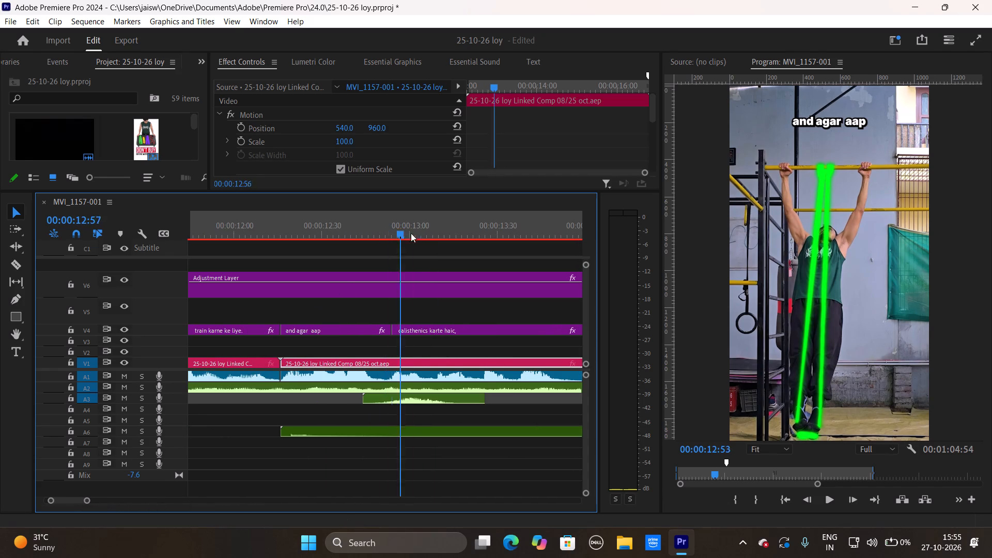
left_click_drag(411, 233, 430, 233)
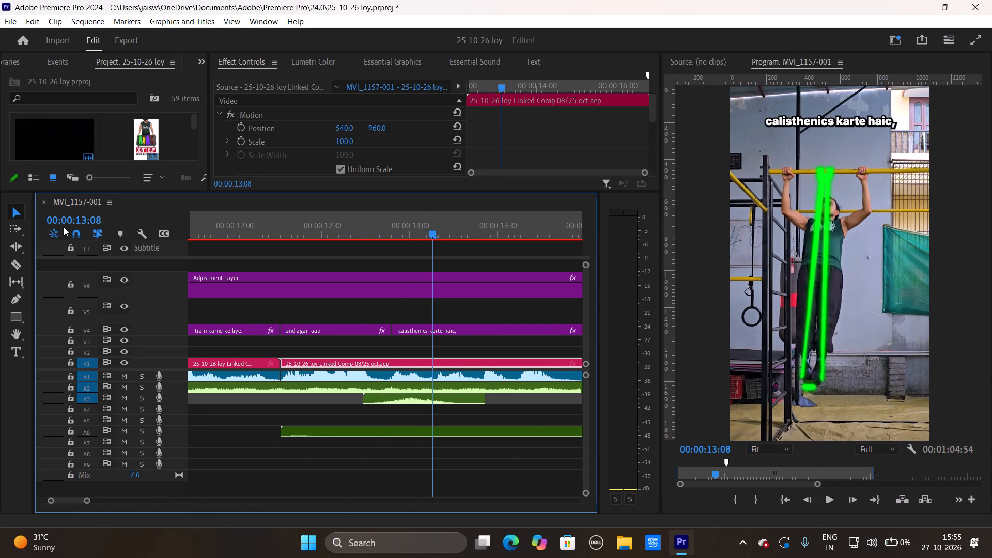
left_click(20, 350)
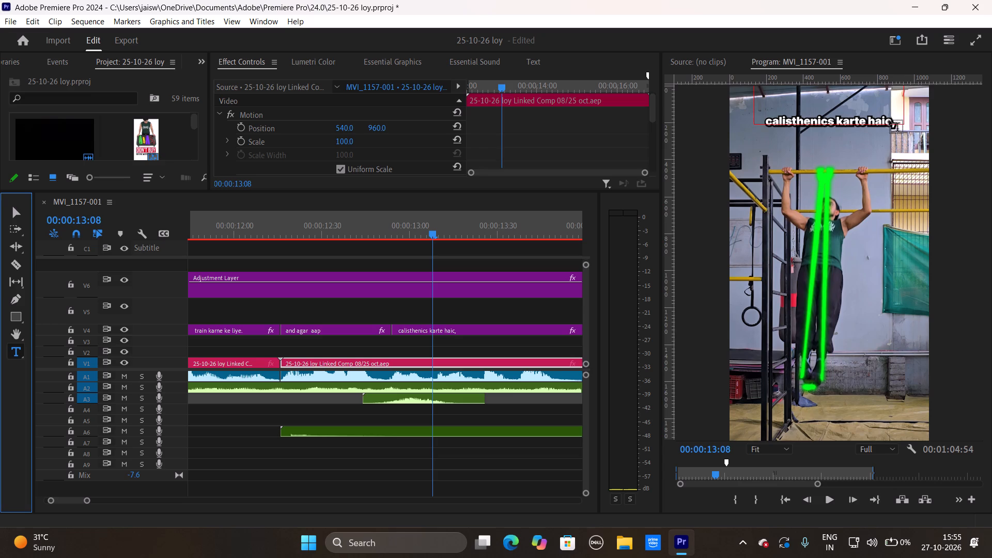
left_click(893, 120)
key("BackSpace")
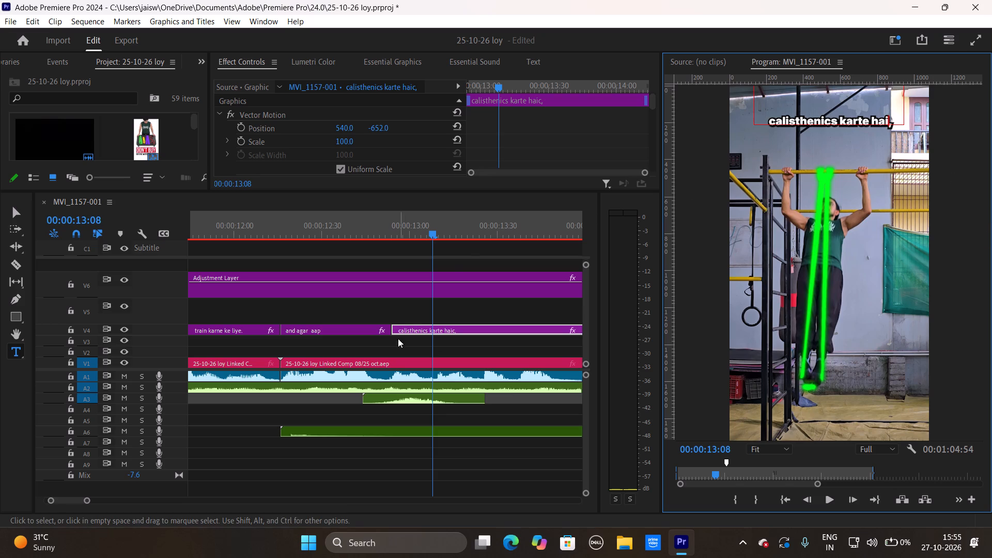
Replace "isse" with "aise" in the caption "toh isse skills ko unlock" at about 00:00:14:32.
left_click_drag(88, 499, 105, 499)
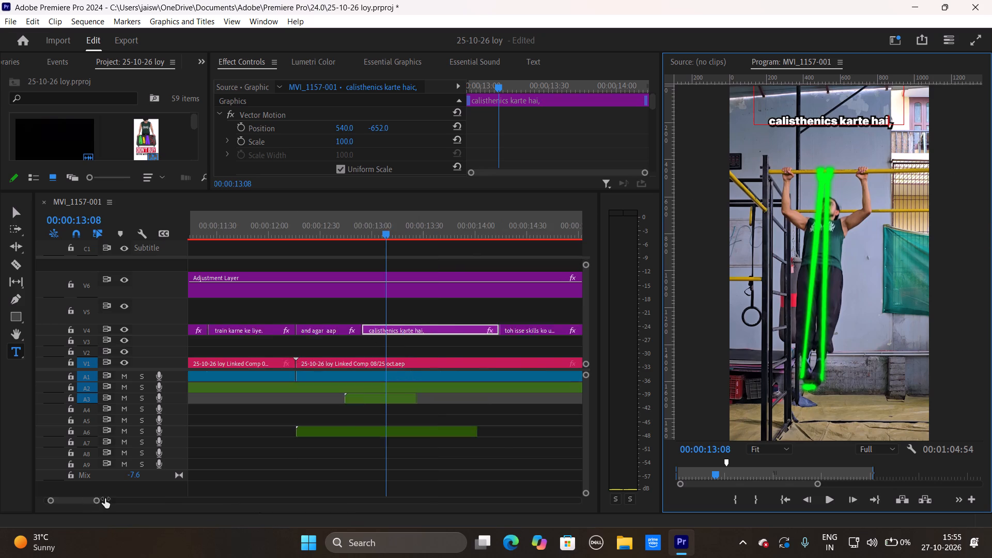
left_click_drag(105, 499, 113, 499)
left_click_drag(385, 234, 418, 235)
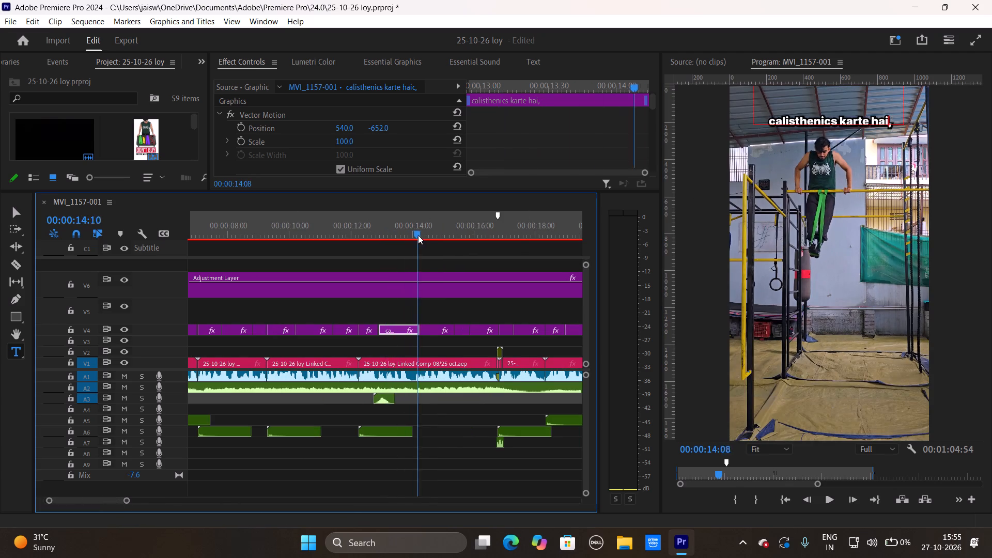
left_click_drag(418, 235, 429, 235)
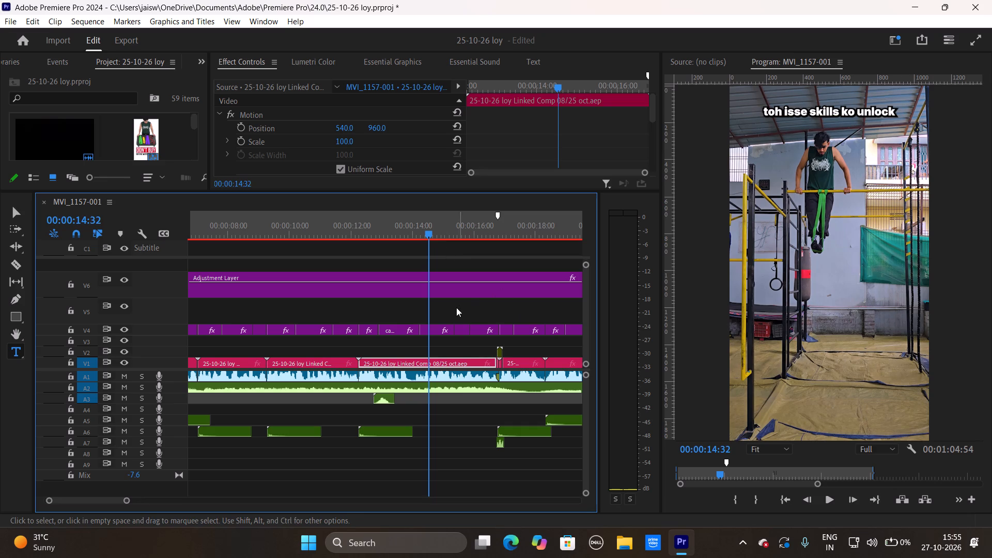
left_click(437, 328)
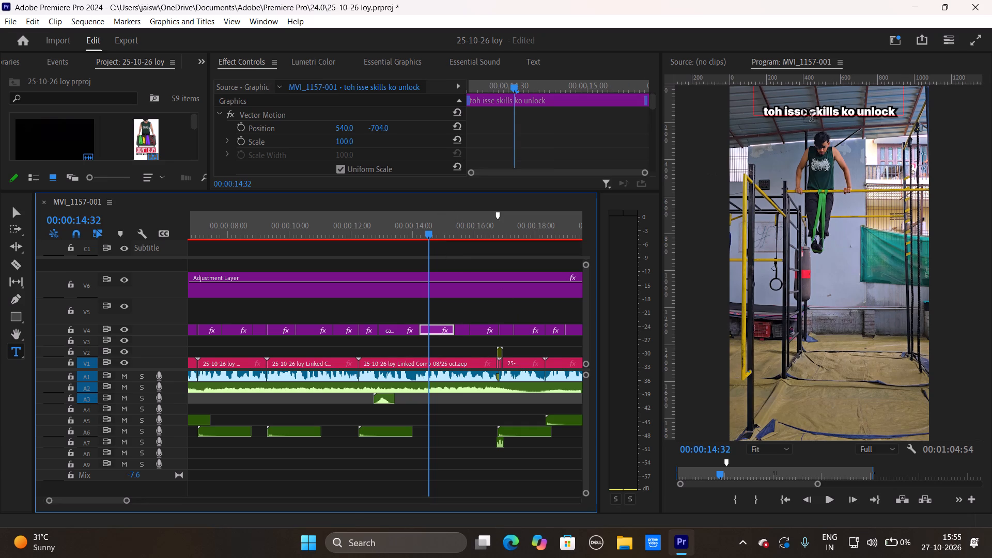
left_click(803, 110)
key("Right")
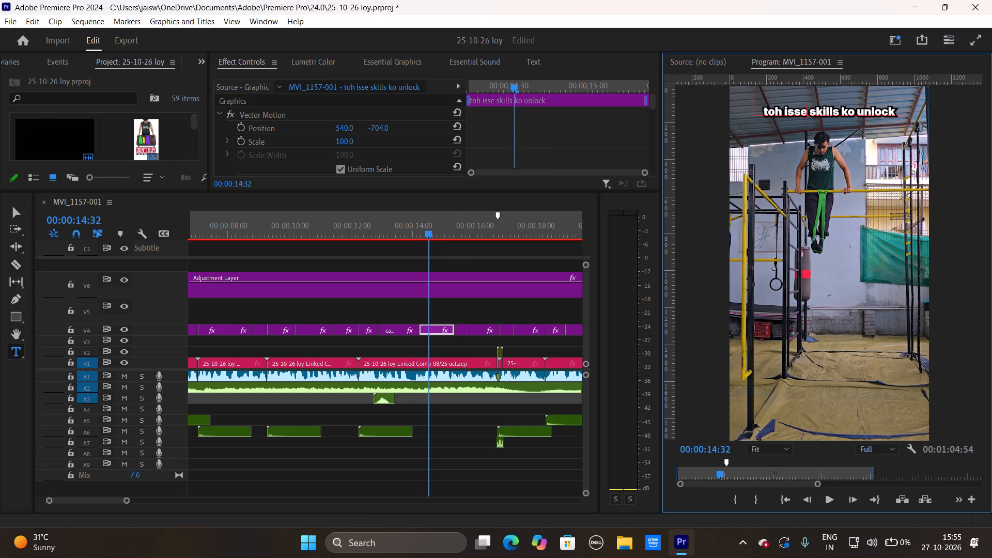
key("BackSpace")
key("BackSpace")
key("BackSpace")
key("BackSpace")
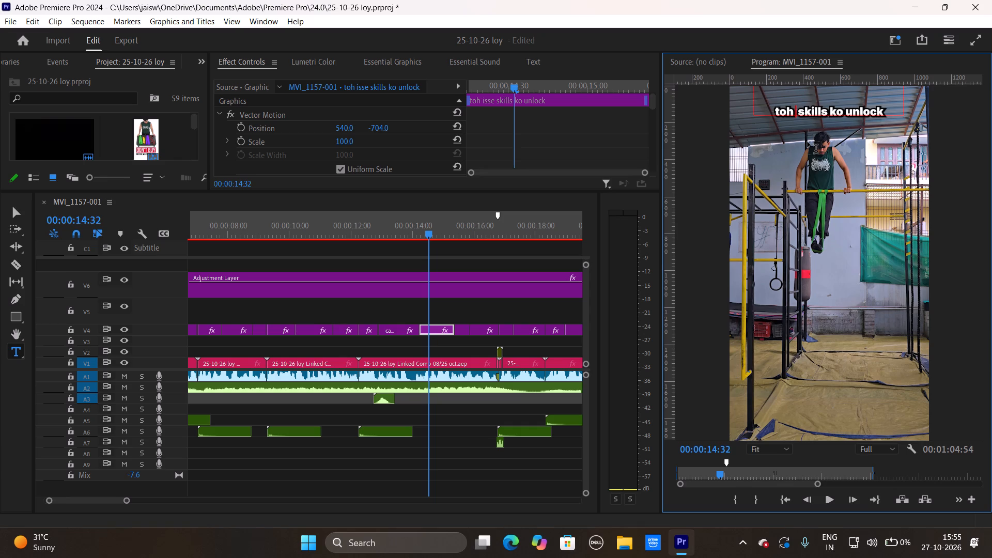
type("aise")
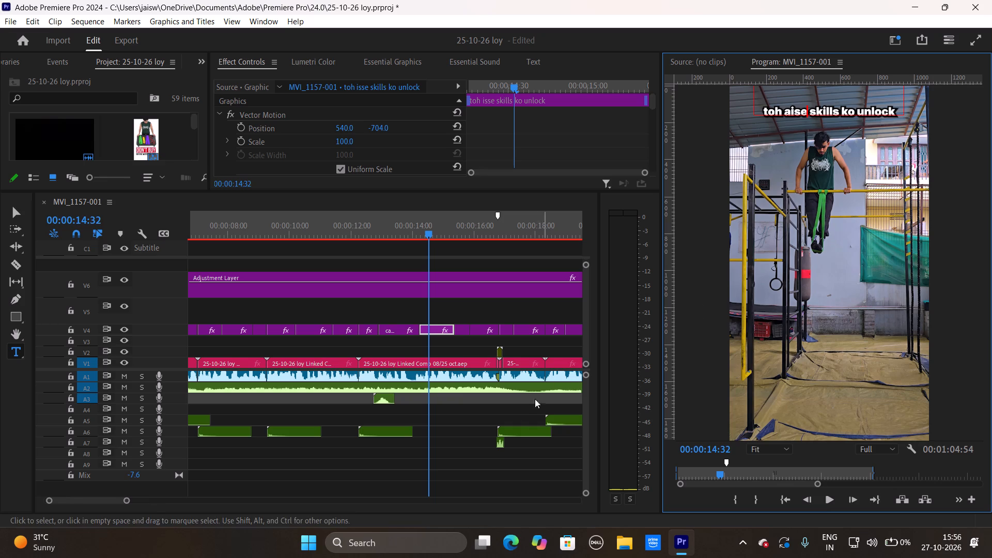
Correct the spelling of "usefull" to "useful" in the "hota hai." caption at about 00:00:16:40.
left_click(477, 501)
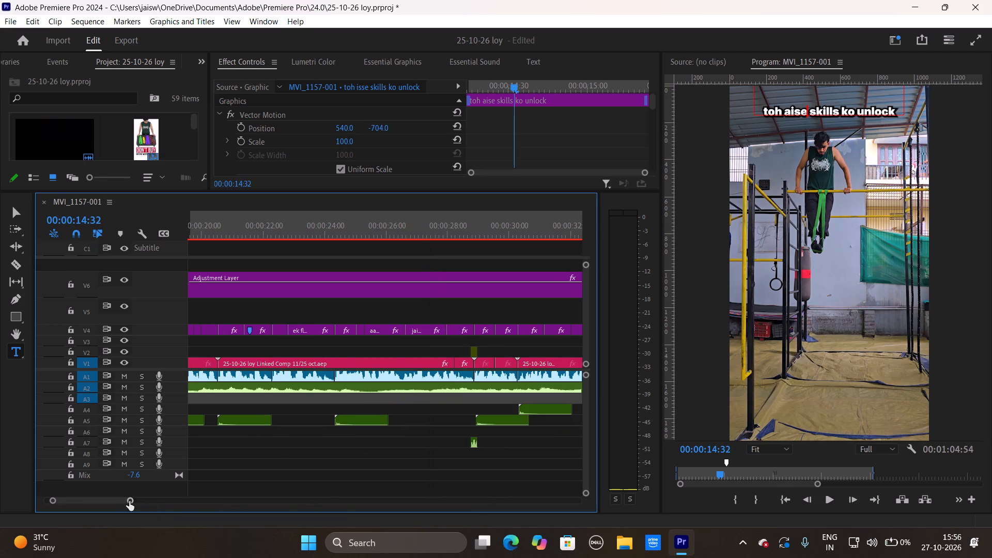
left_click_drag(129, 501, 148, 501)
left_click(412, 476)
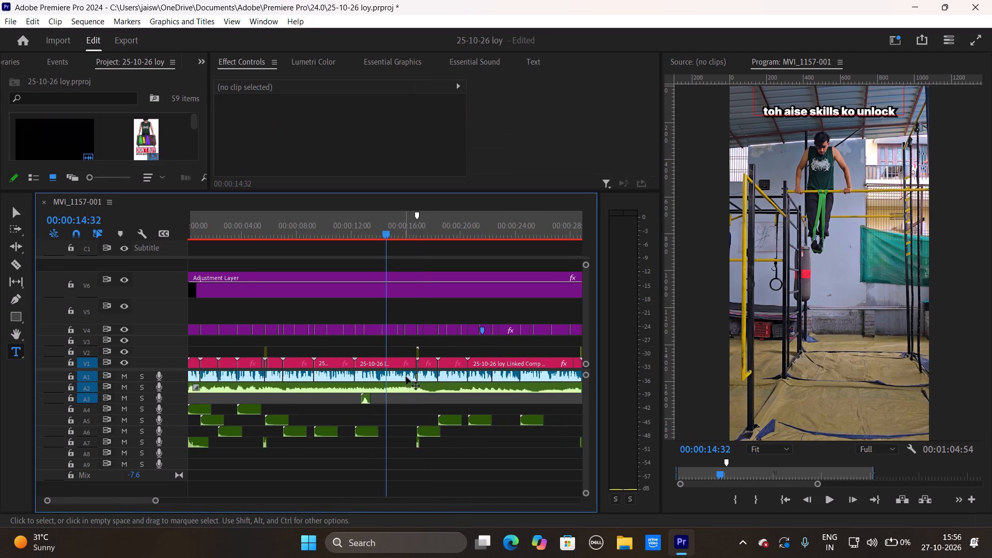
left_click_drag(385, 225, 412, 227)
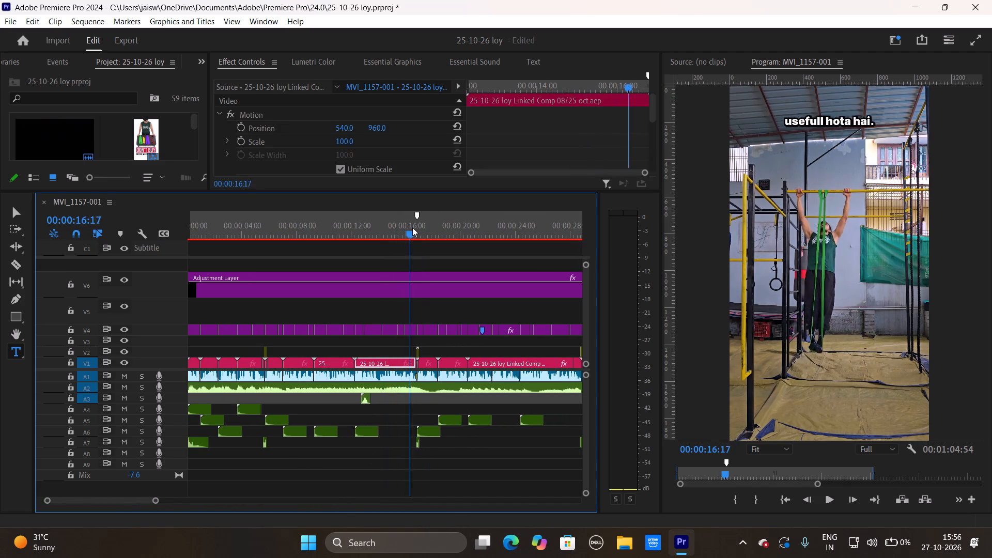
left_click_drag(412, 227, 417, 228)
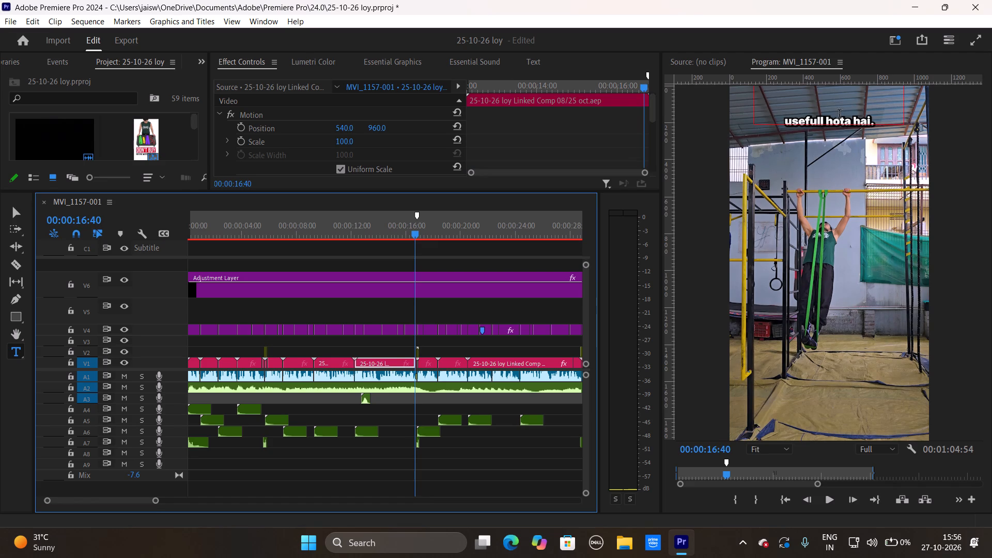
left_click(823, 119)
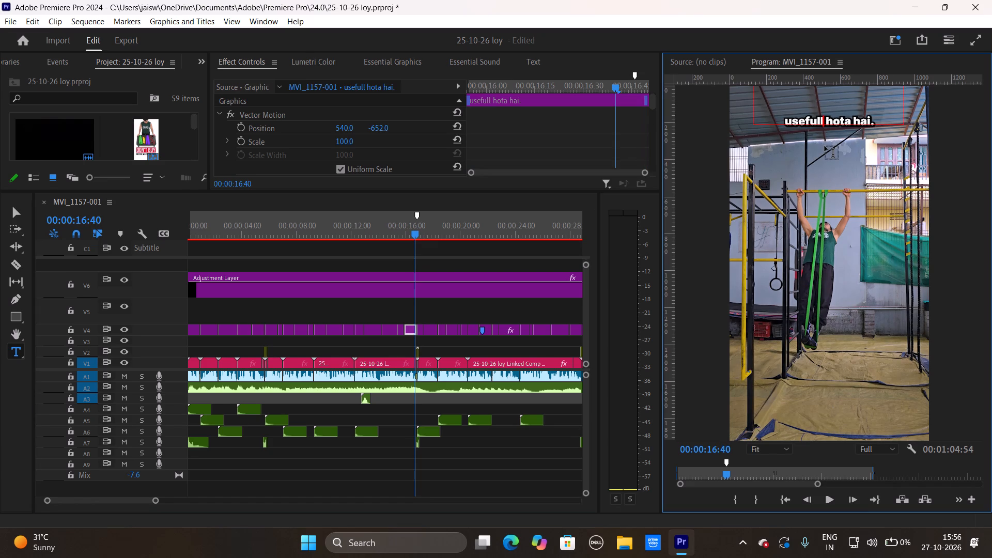
key("BackSpace")
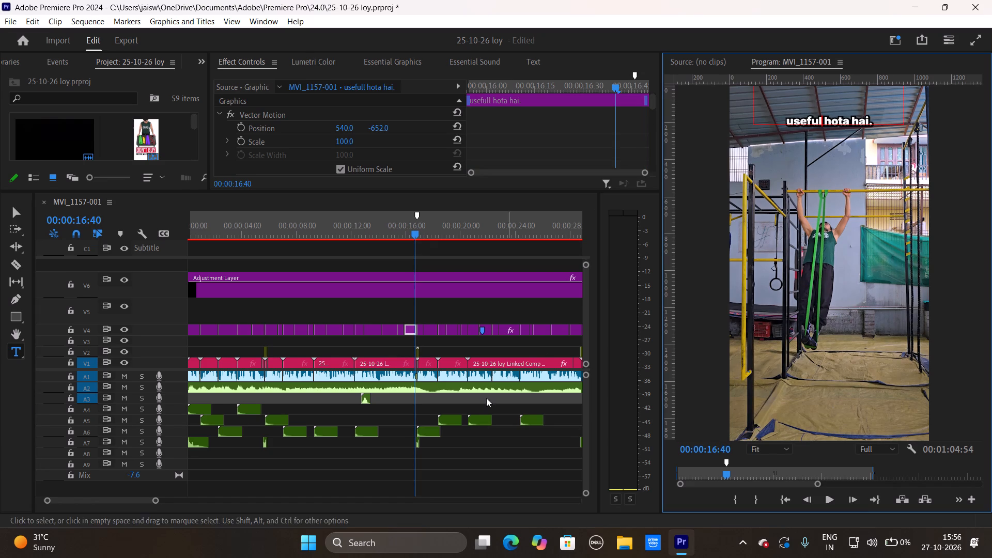
left_click(453, 488)
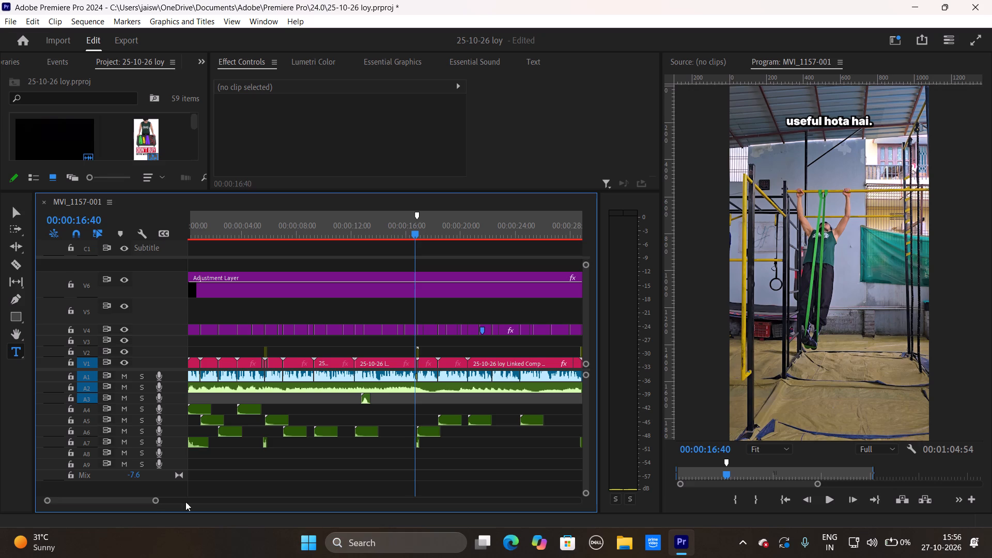
Play the section around 00:00:57 and change "injured" to "injury" in the caption "jinhe injured ho jaate hai,".
left_click_drag(156, 500, 220, 508)
left_click_drag(264, 233, 272, 233)
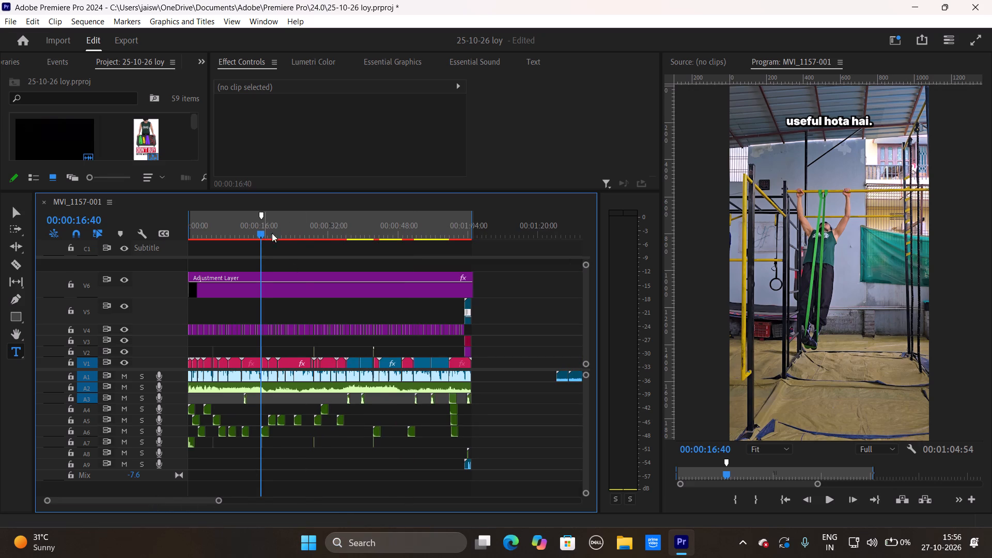
left_click_drag(272, 233, 441, 224)
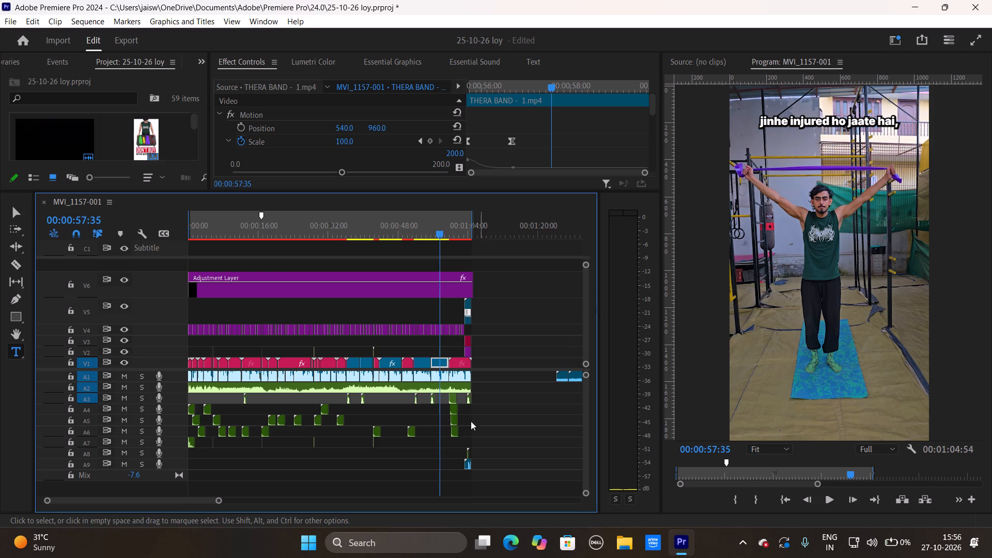
left_click_drag(217, 502, 166, 514)
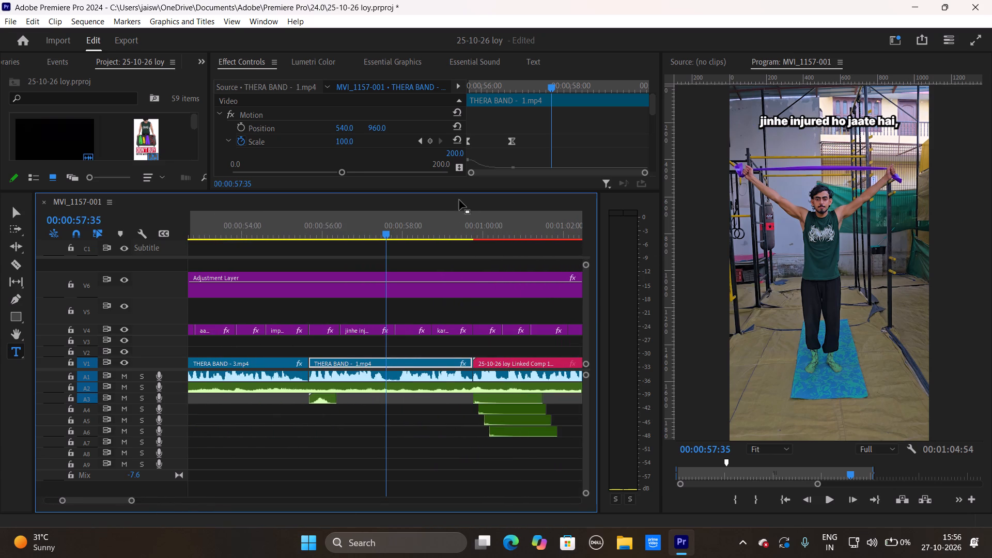
left_click_drag(388, 227, 250, 241)
key("space")
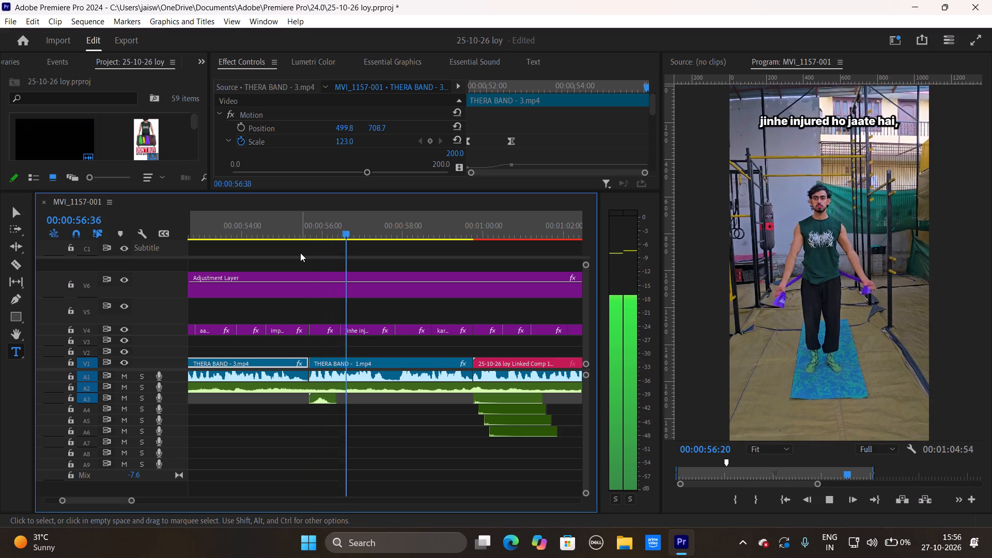
key("space")
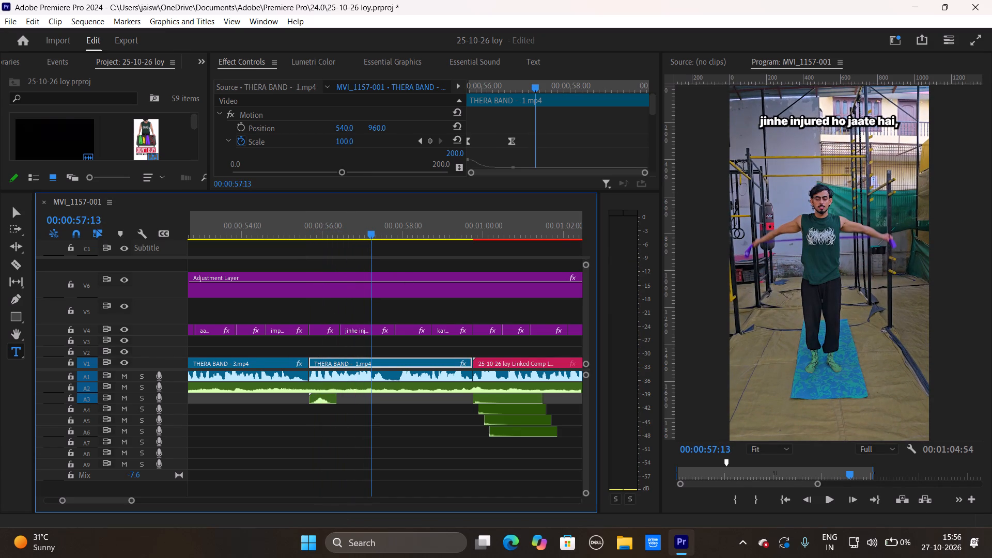
left_click(830, 119)
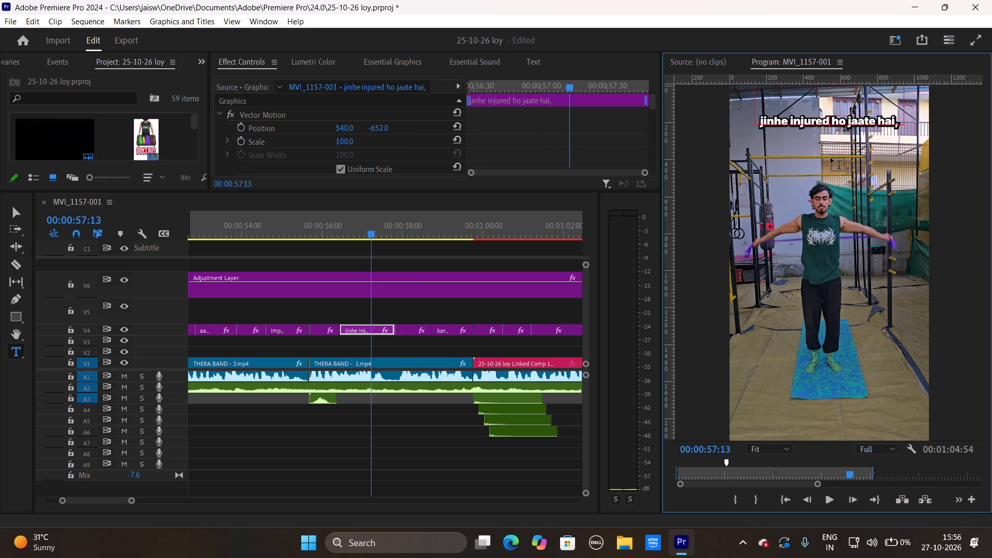
key("BackSpace")
key("BackSpace")
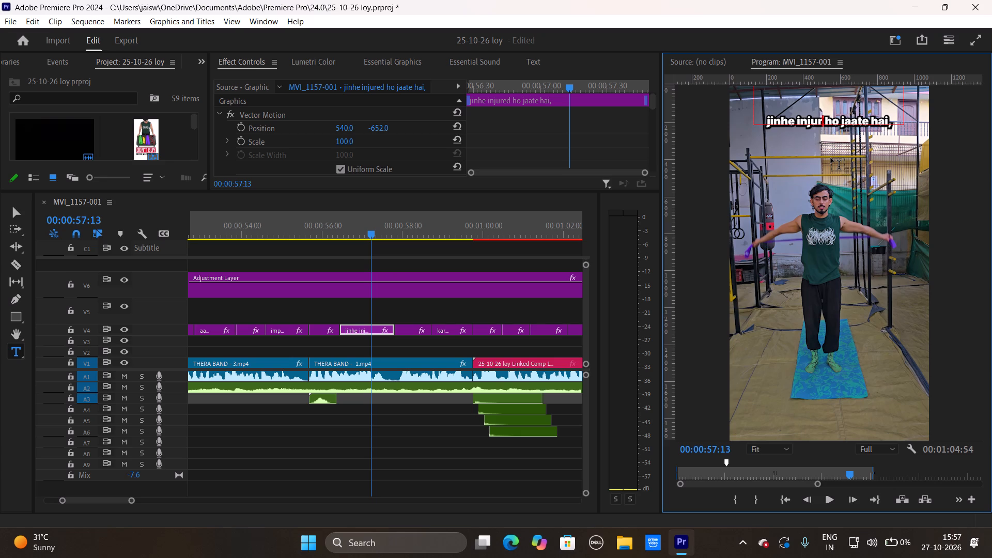
key("y")
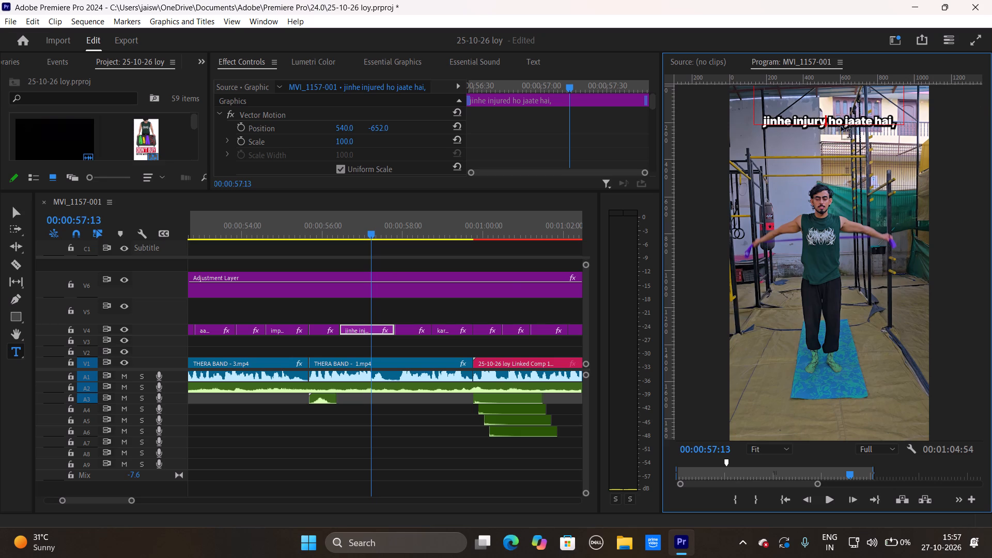
left_click(417, 309)
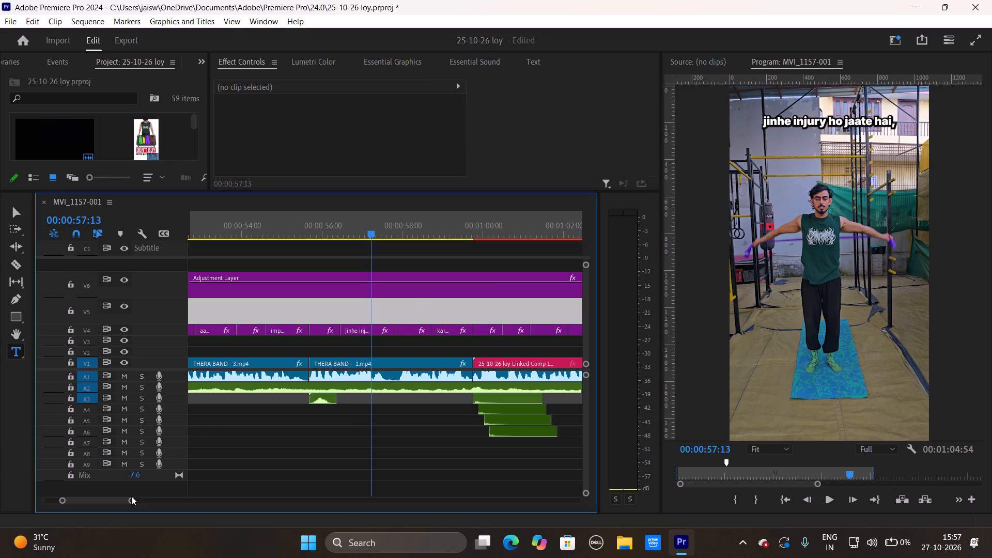
Capitalise "mini" in the caption at about 00:00:01:17 so it reads "Vs Mini loop band".
left_click_drag(130, 502, 183, 503)
left_click_drag(381, 234, 308, 238)
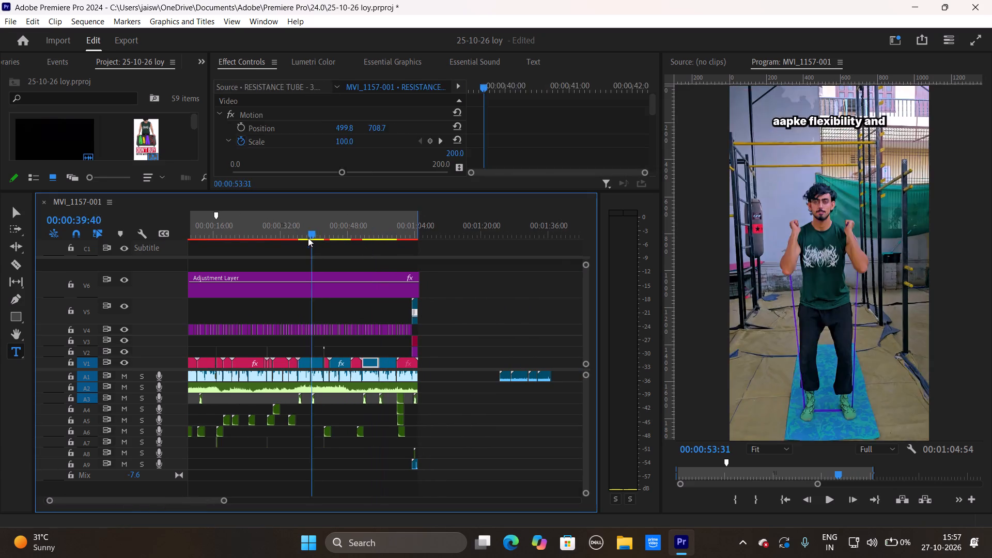
left_click_drag(308, 238, 257, 240)
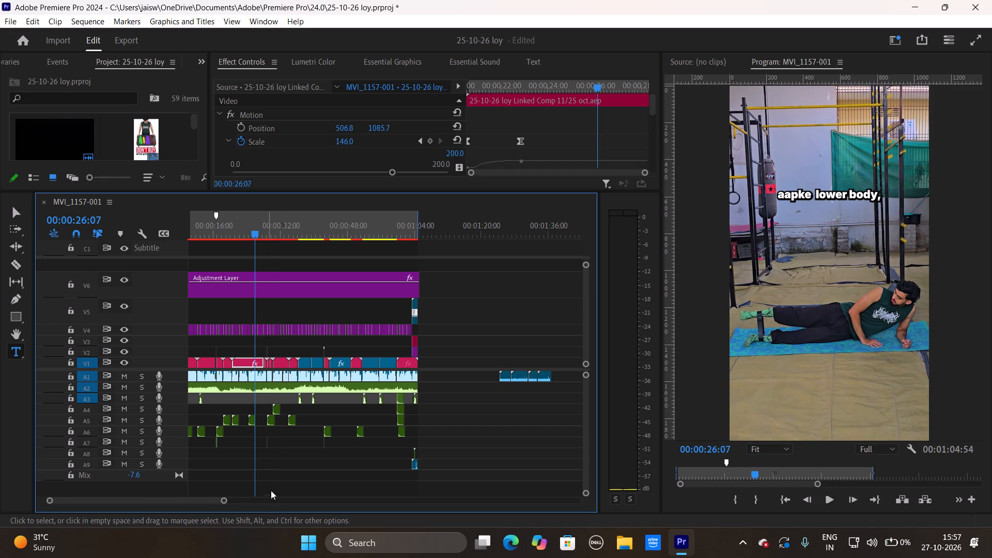
left_click_drag(226, 500, 188, 501)
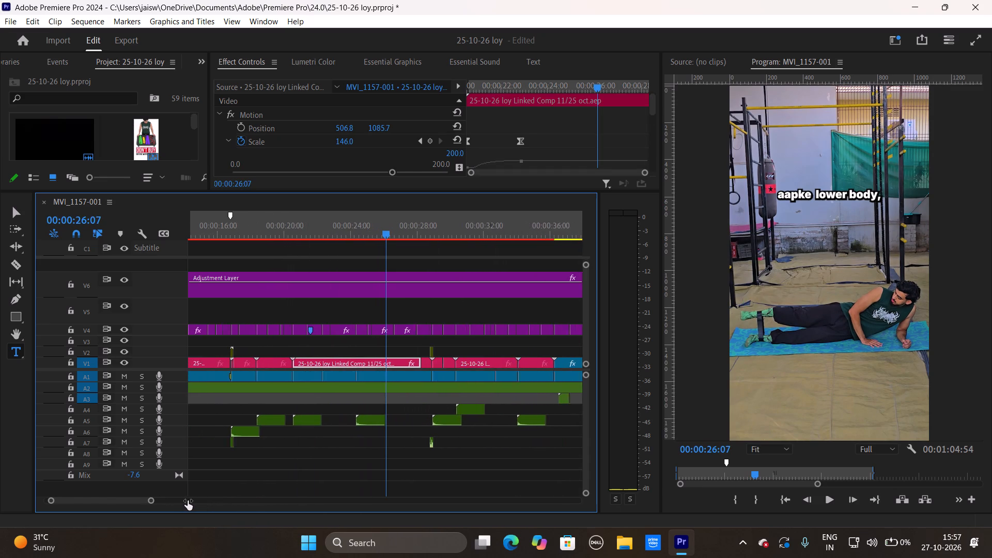
left_click_drag(188, 501, 176, 501)
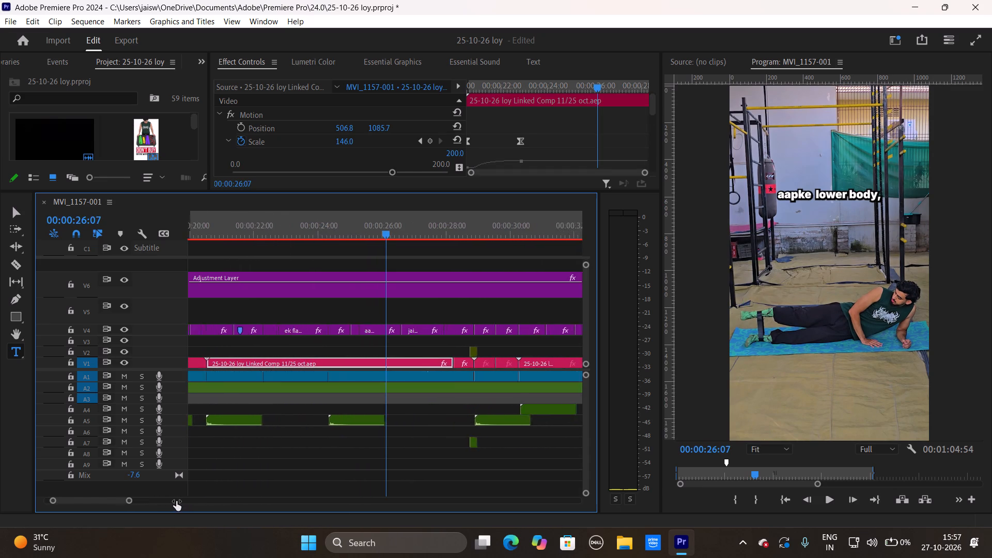
left_click_drag(176, 501, 247, 497)
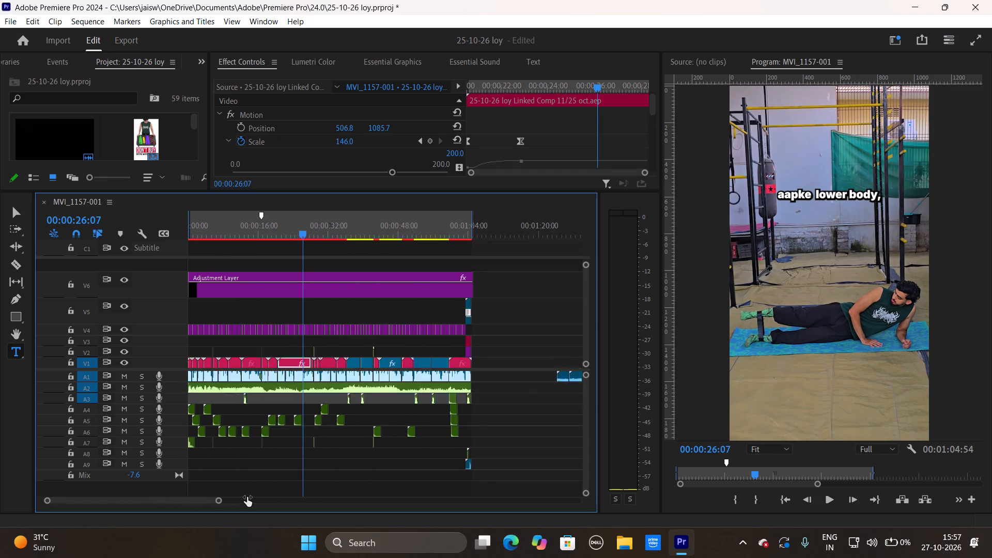
left_click_drag(247, 497, 261, 496)
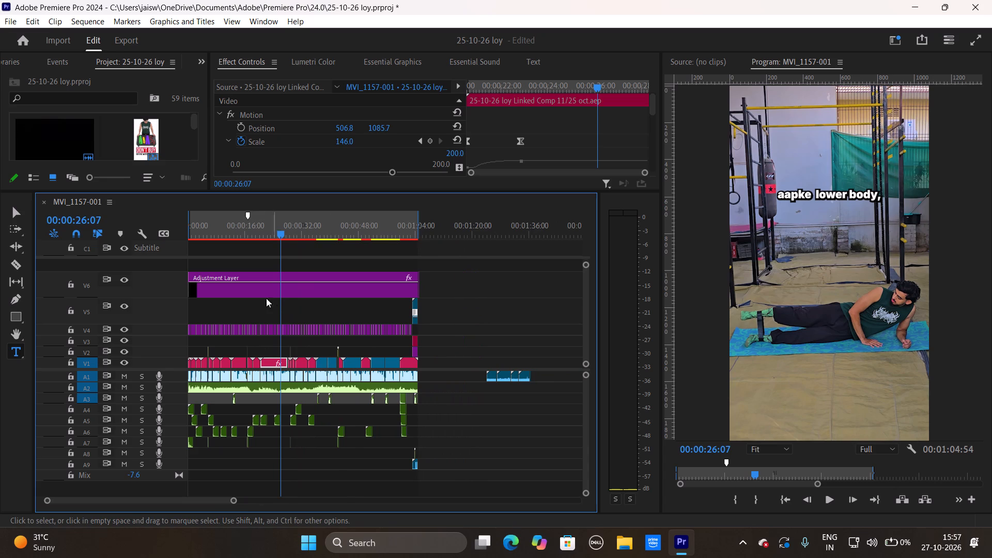
left_click_drag(277, 236, 94, 228)
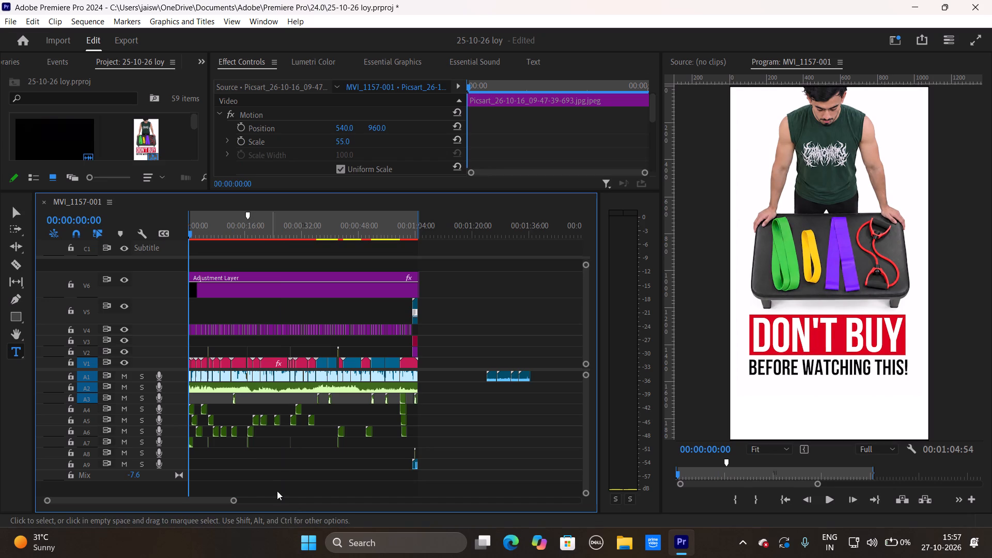
left_click_drag(231, 500, 175, 506)
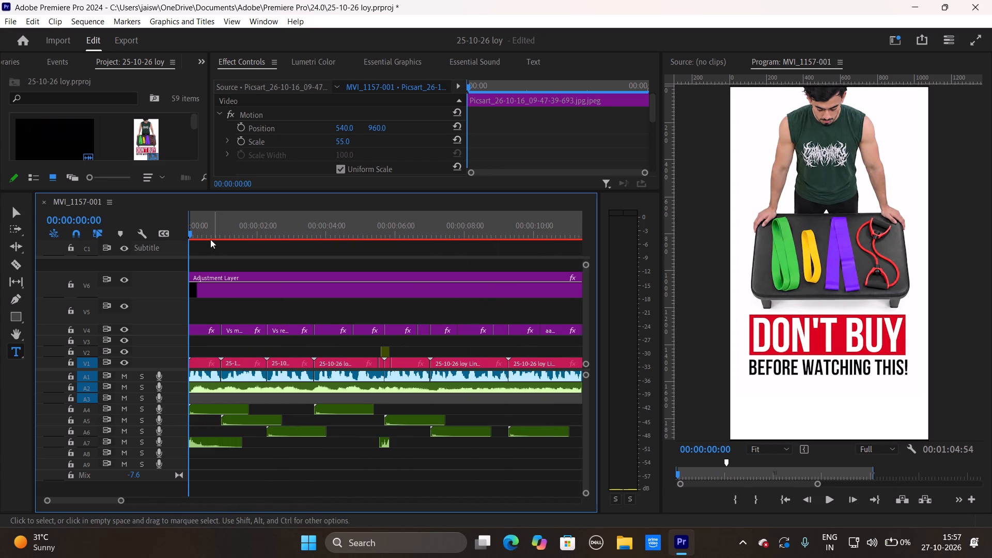
left_click_drag(197, 238, 211, 238)
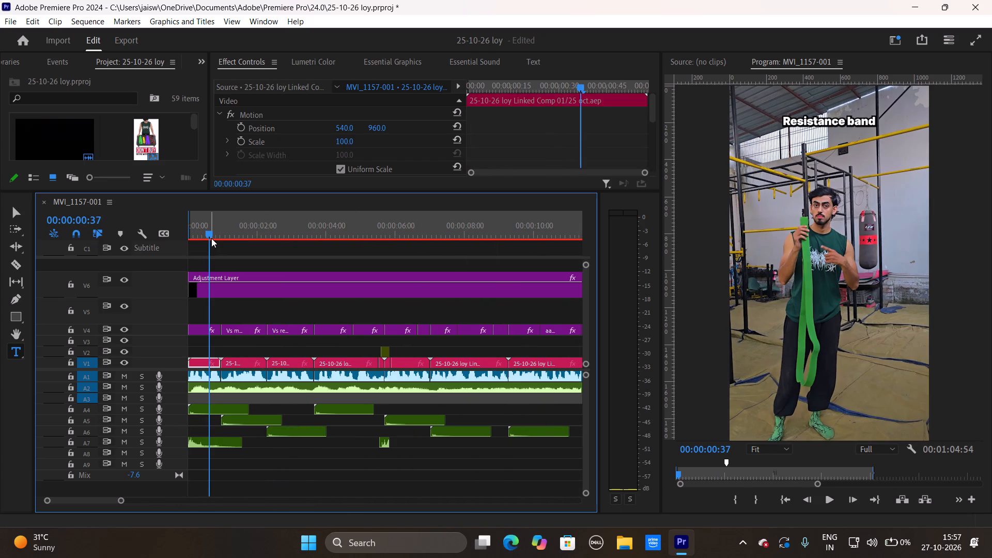
left_click_drag(211, 238, 235, 238)
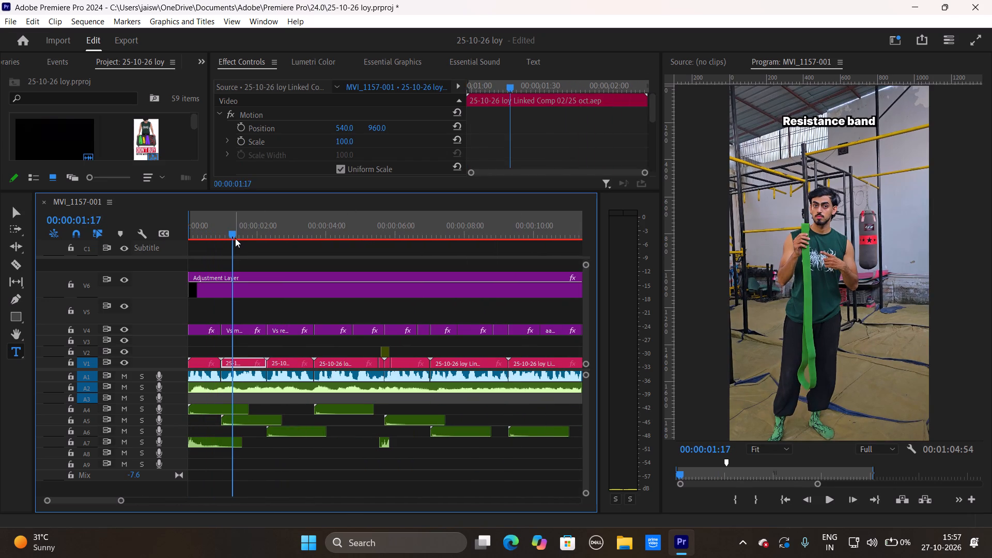
left_click(805, 118)
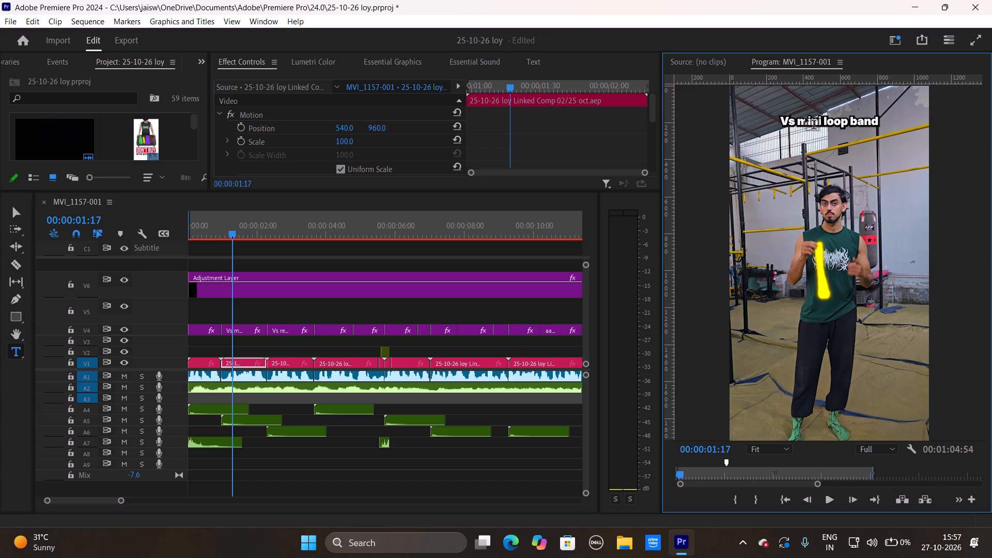
key("BackSpace")
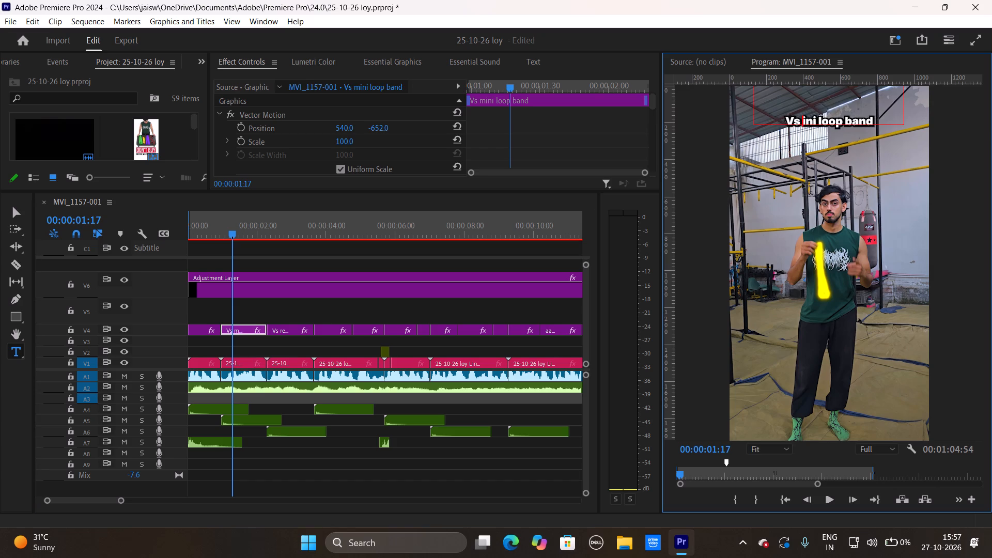
key("shift+m")
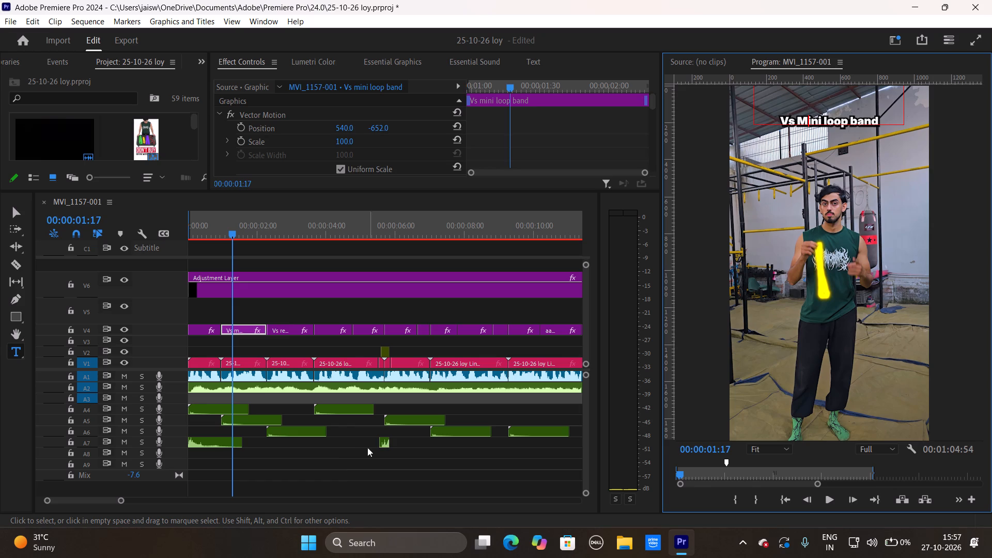
left_click(326, 488)
Capitalise "resistance" in the caption at about 00:00:02:48 so it reads "Vs Resistance tube".
left_click_drag(235, 225, 286, 234)
left_click(799, 118)
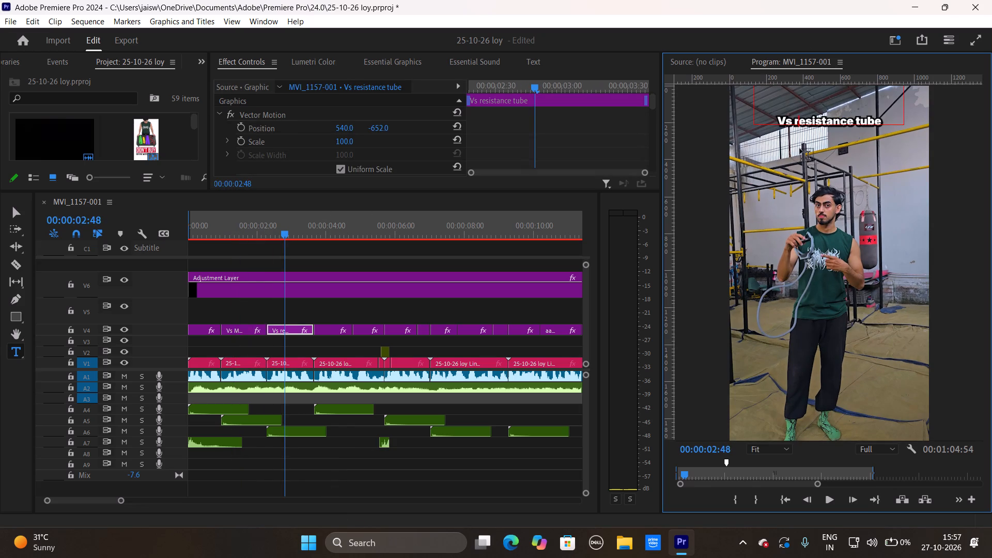
key("BackSpace")
key("shift+r")
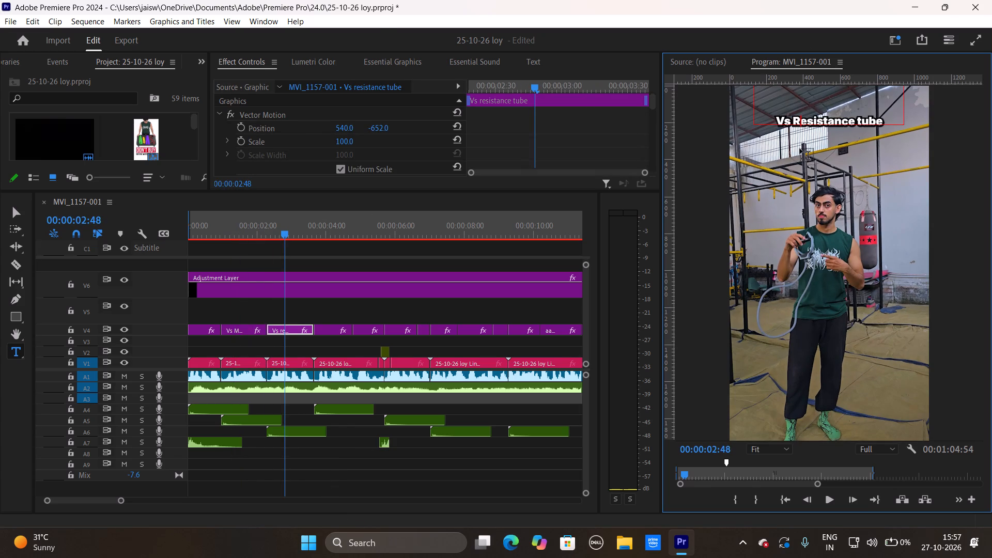
left_click(314, 490)
Capitalise "resistance" in the caption at about 00:00:06:25 so it reads "So jo Resistance band".
left_click_drag(282, 228, 309, 234)
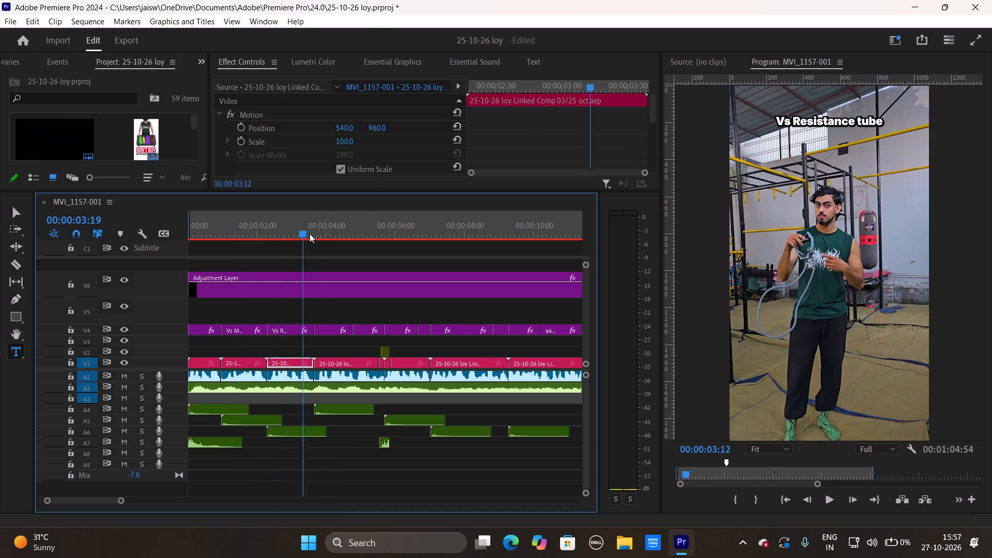
left_click_drag(309, 234, 324, 235)
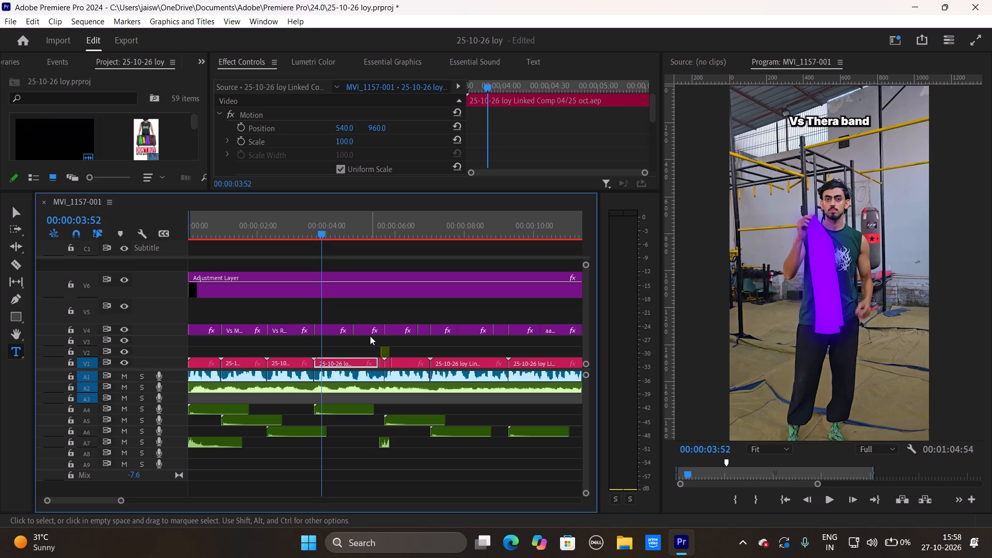
left_click_drag(329, 228, 378, 228)
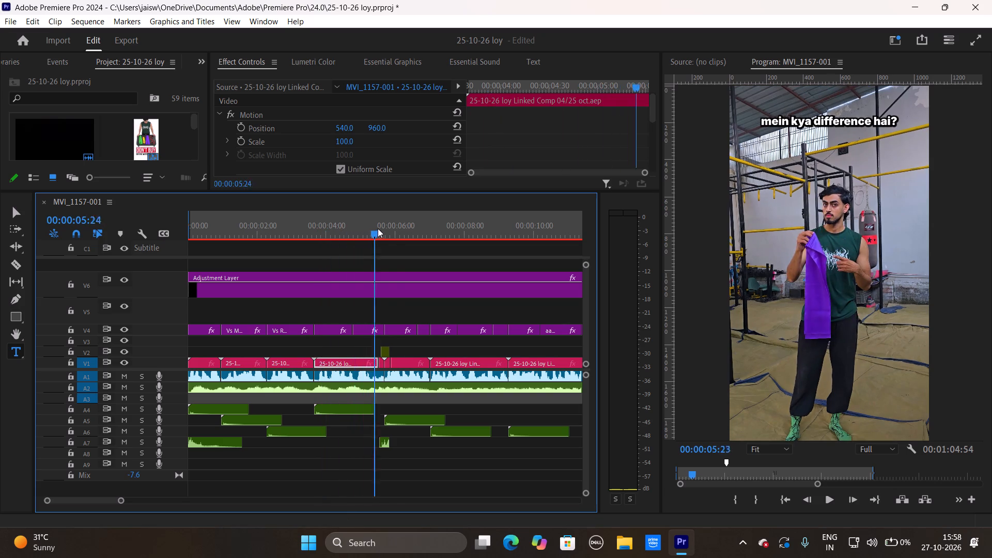
left_click_drag(378, 228, 412, 228)
left_click(802, 121)
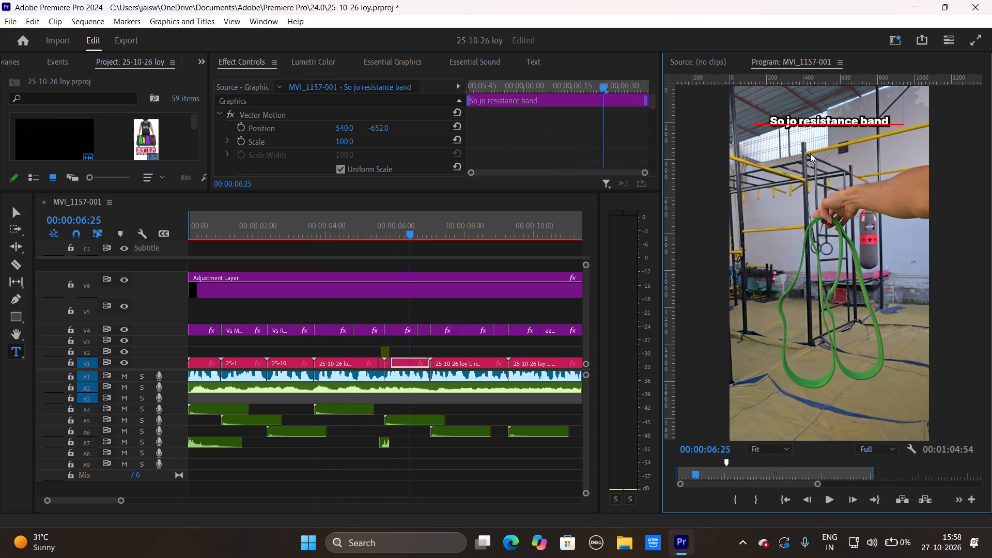
key("BackSpace")
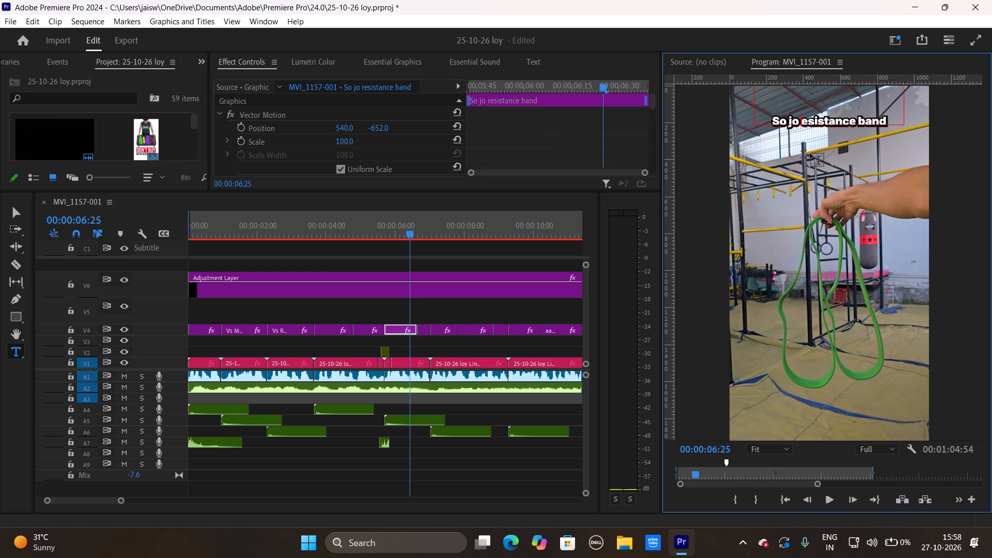
key("shift+r")
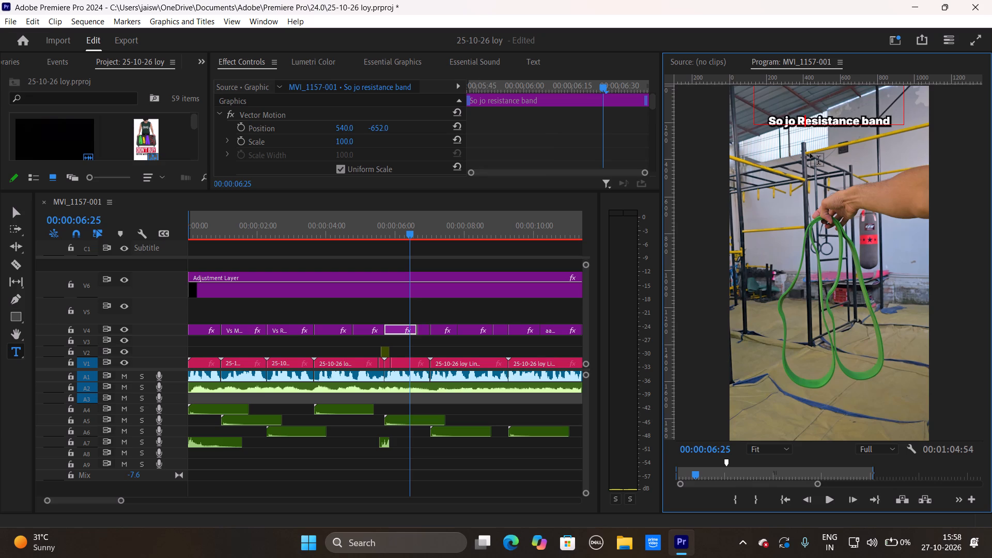
Review the captions from about 00:00:06:25 to 00:00:17:52 for equipment names that need a capital letter.
left_click_drag(119, 499, 132, 503)
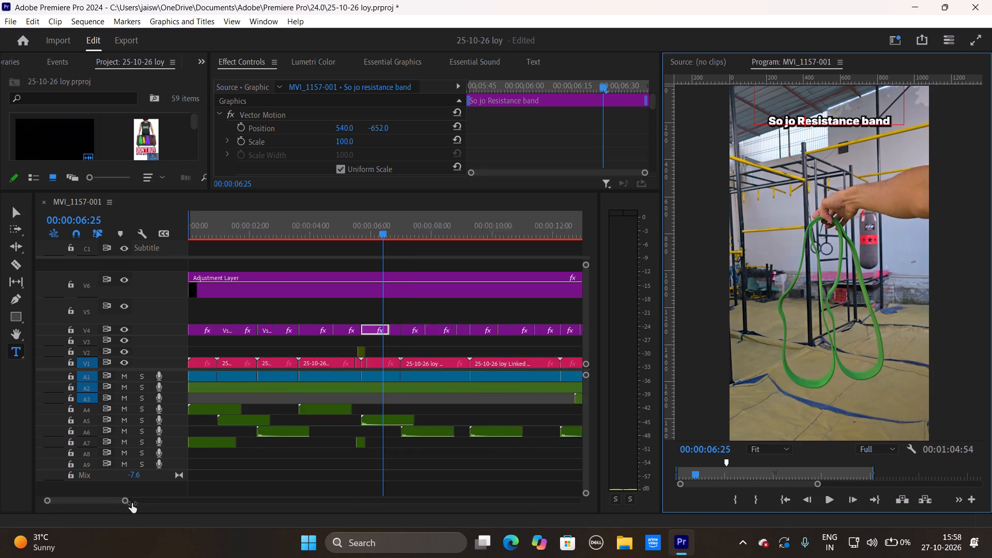
left_click_drag(132, 503, 143, 505)
left_click_drag(304, 231, 328, 241)
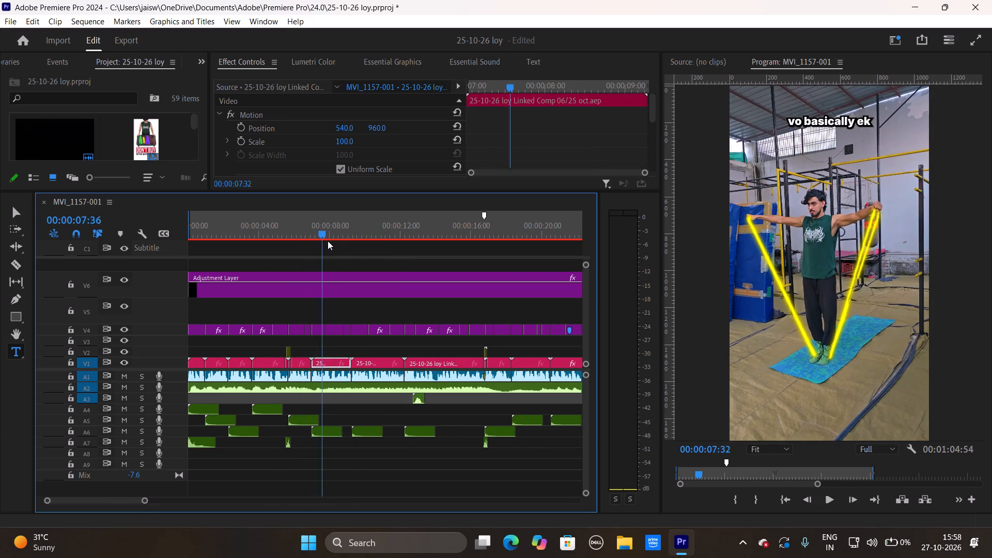
left_click_drag(328, 241, 307, 252)
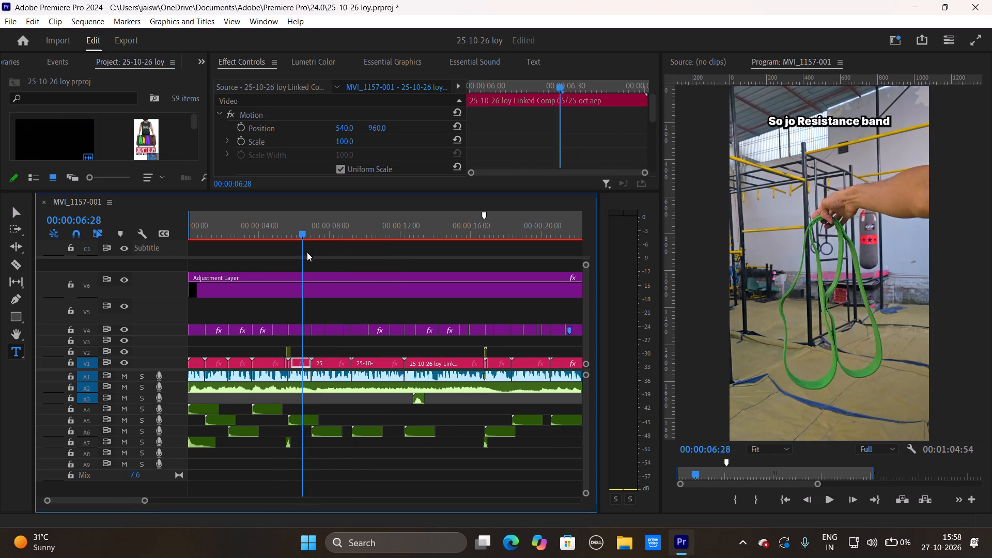
left_click_drag(307, 252, 383, 260)
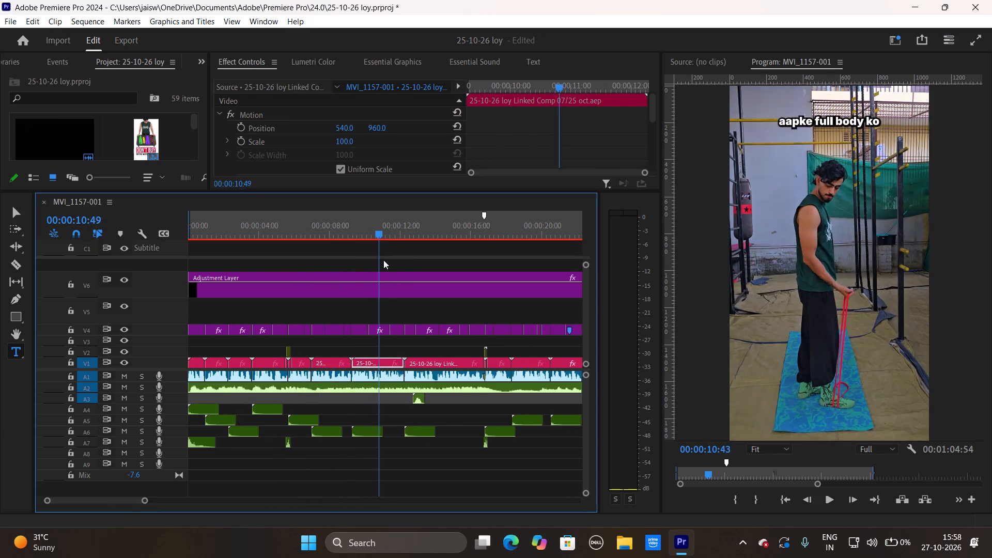
left_click_drag(383, 260, 468, 262)
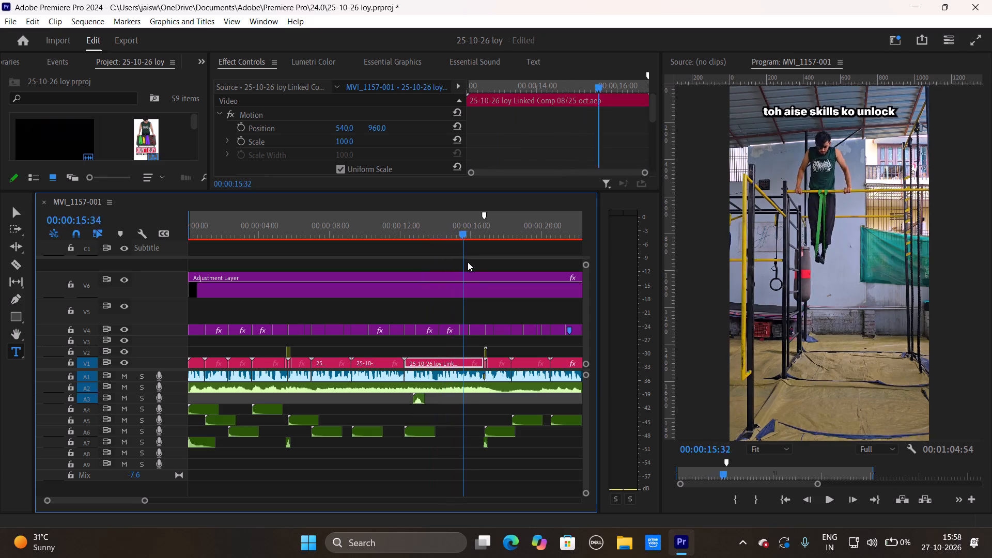
left_click_drag(468, 262, 509, 264)
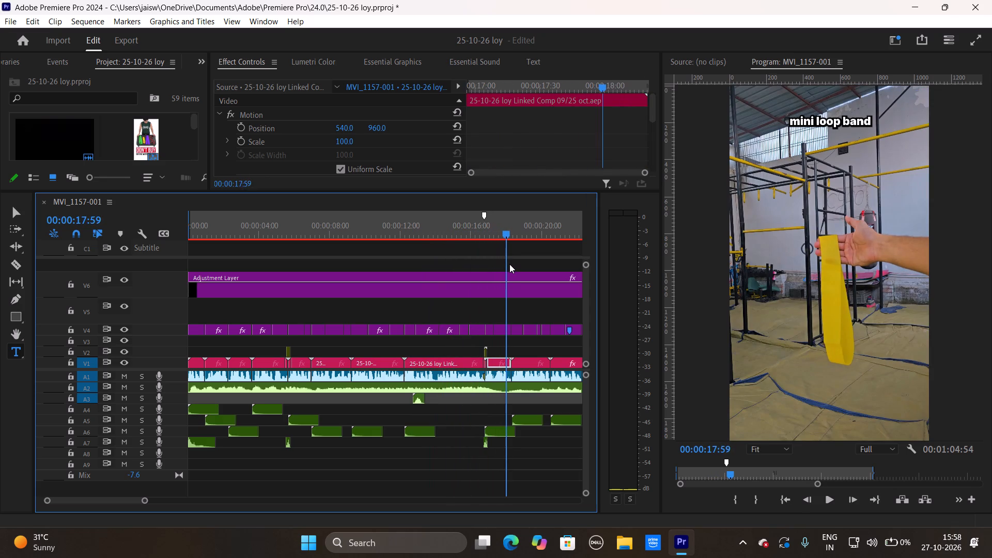
left_click_drag(509, 264, 507, 265)
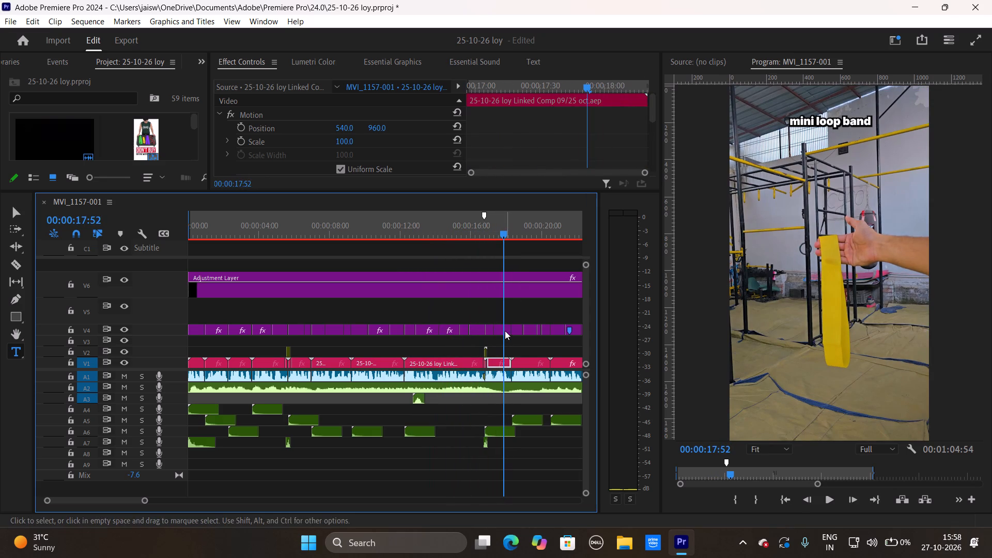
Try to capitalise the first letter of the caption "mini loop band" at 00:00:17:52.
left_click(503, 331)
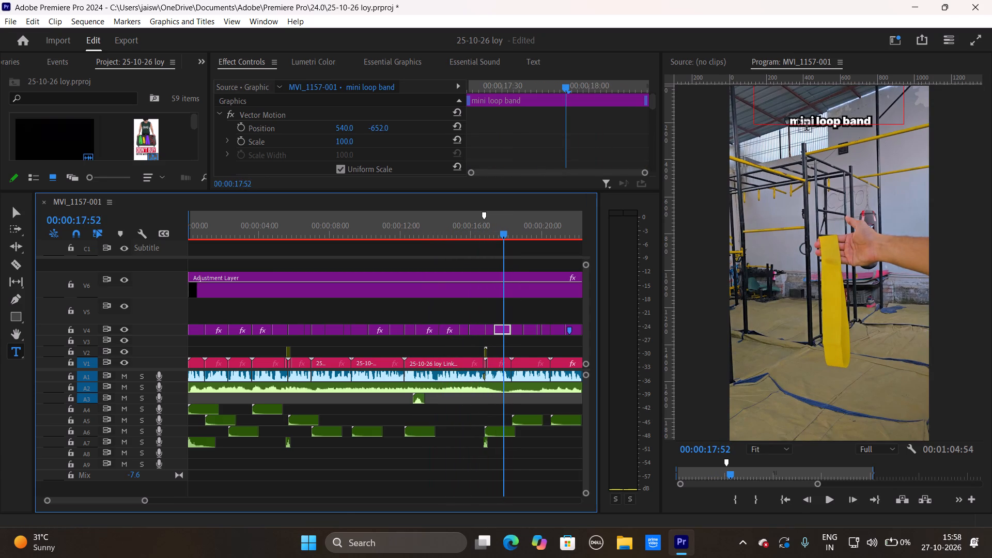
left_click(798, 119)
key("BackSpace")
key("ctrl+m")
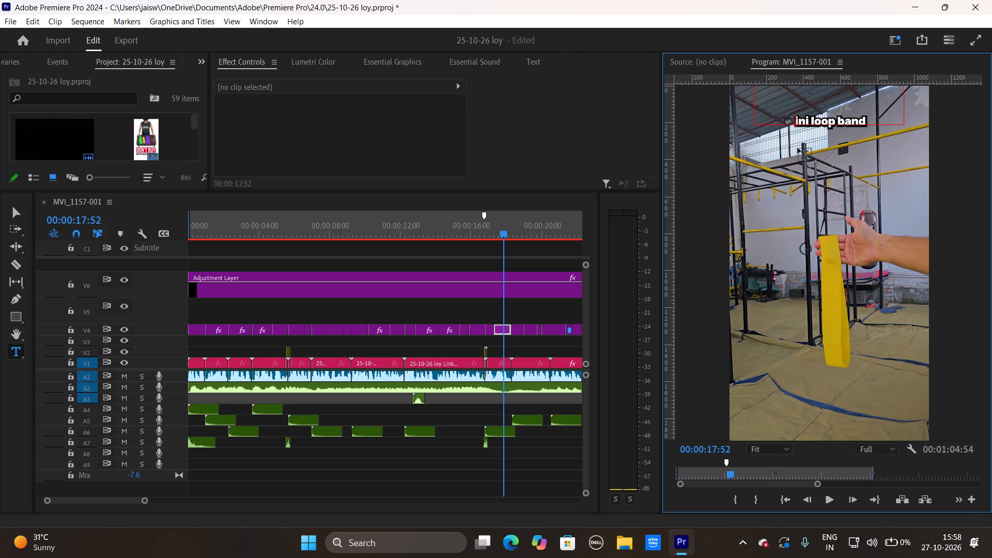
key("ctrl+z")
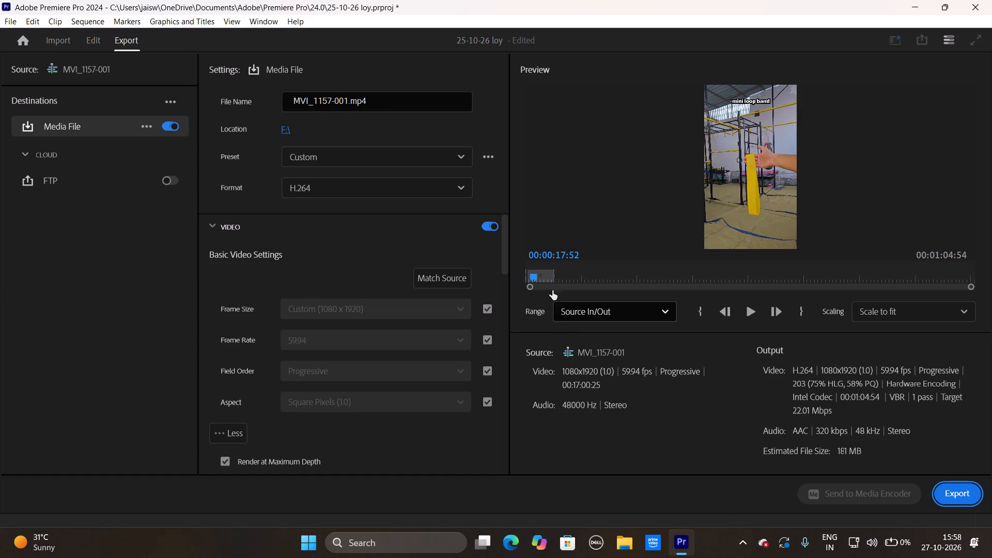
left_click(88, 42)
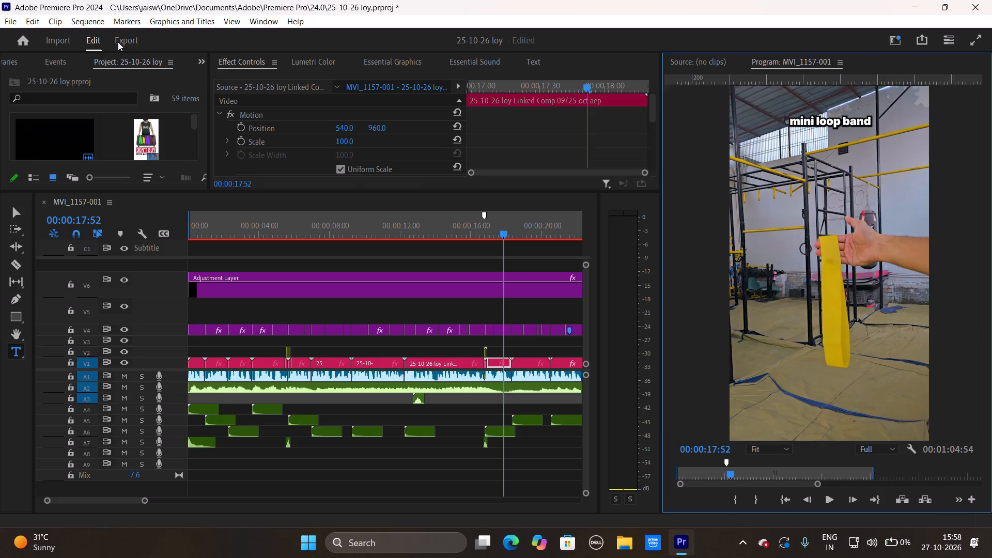
Capitalise "mini" in the caption at 00:00:17:52 so it reads "Mini loop band".
left_click(504, 330)
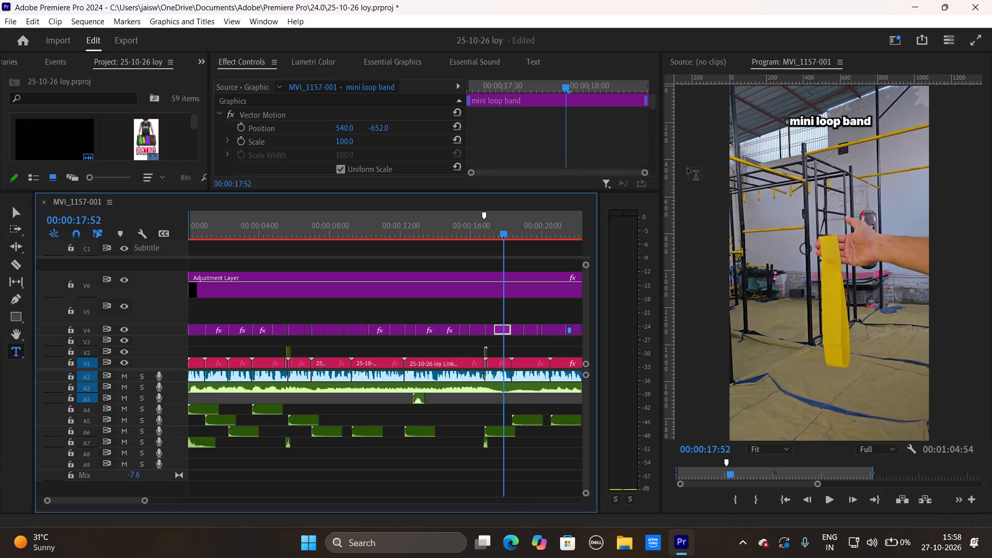
left_click(797, 120)
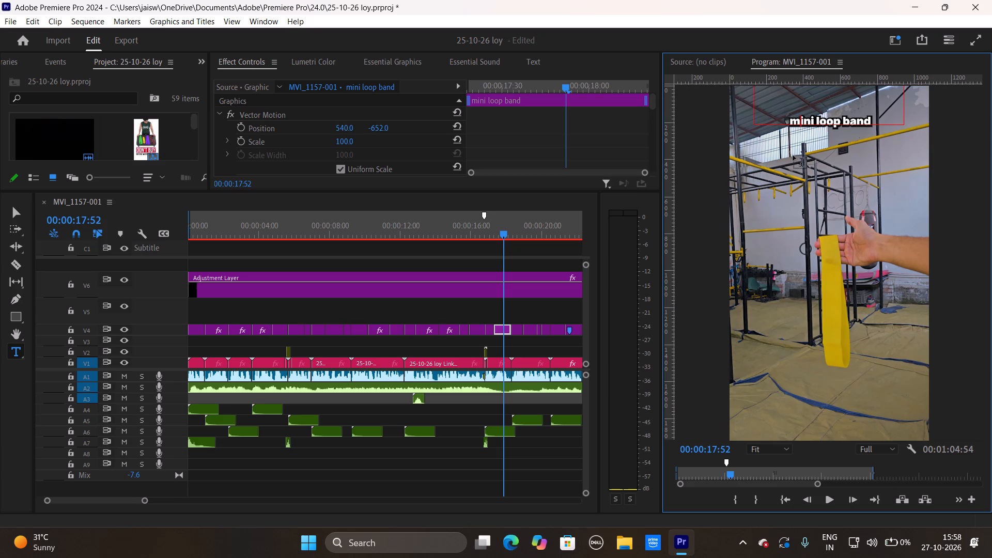
key("BackSpace")
key("ctrl+m")
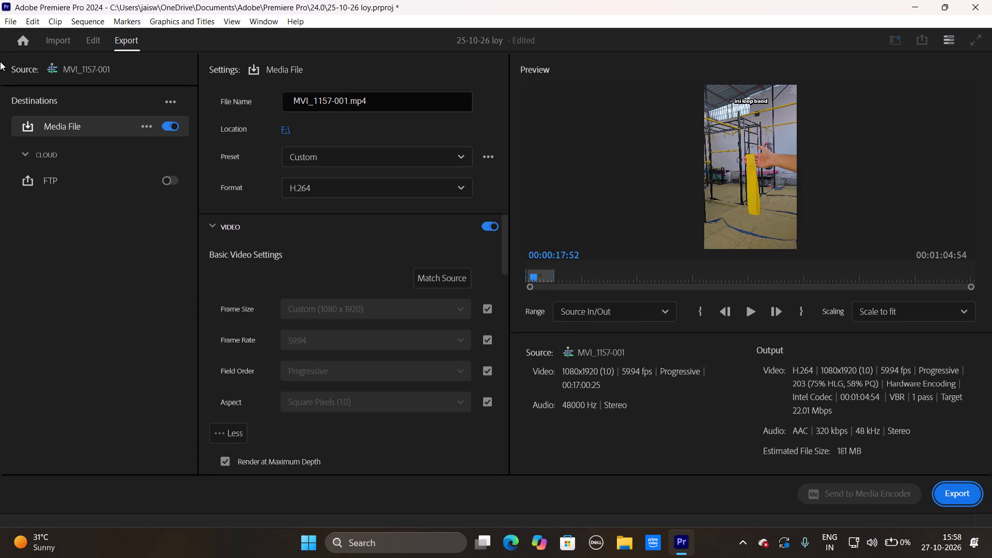
left_click(96, 41)
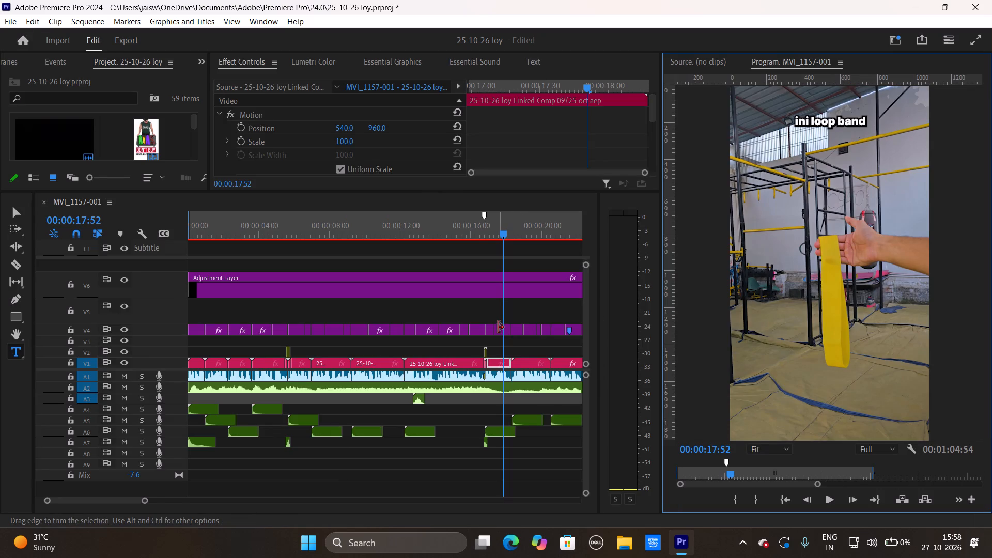
left_click(503, 328)
left_click(794, 118)
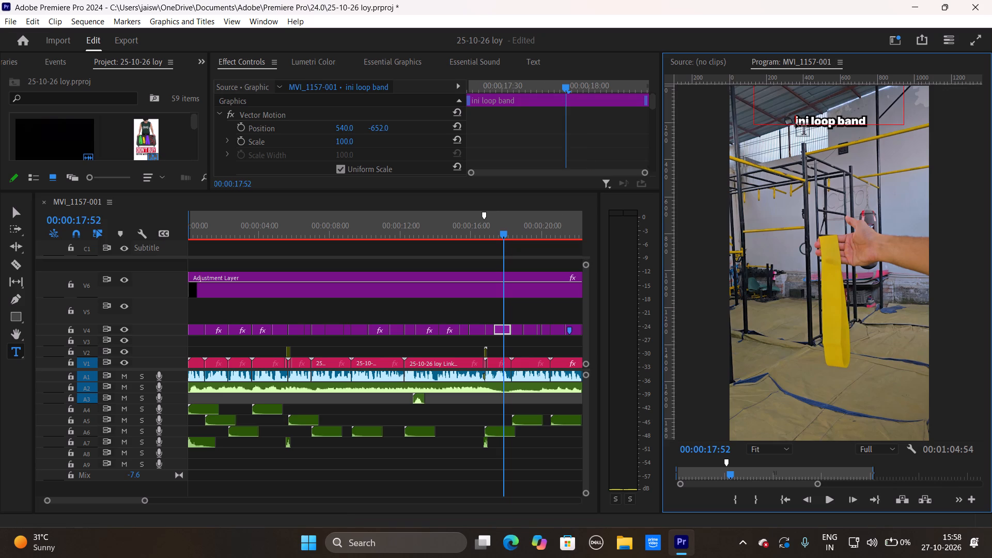
key("shift+m")
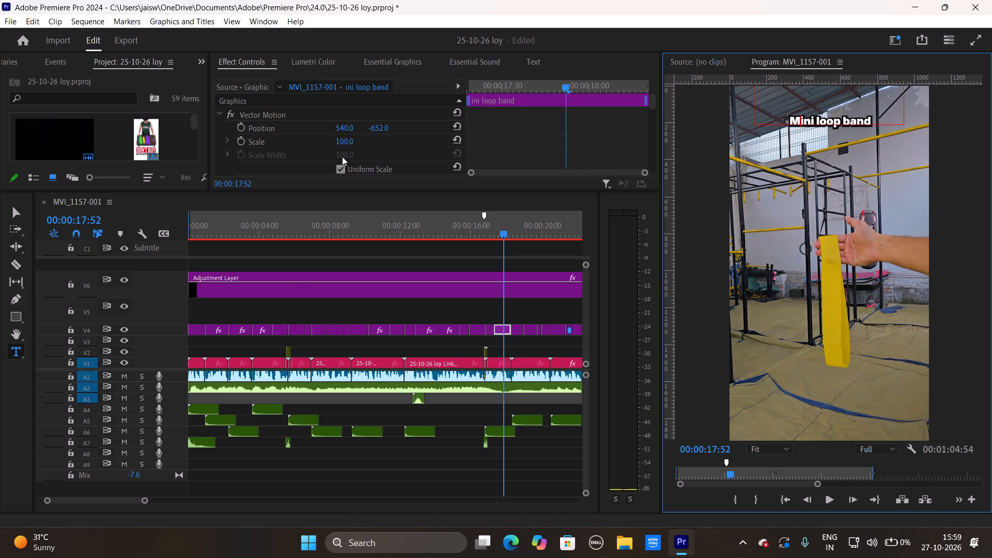
left_click(305, 310)
Review the captions from the start of the sequence to about 00:00:18:14 for correct wording and capitalised equipment names.
left_click_drag(498, 235, 497, 235)
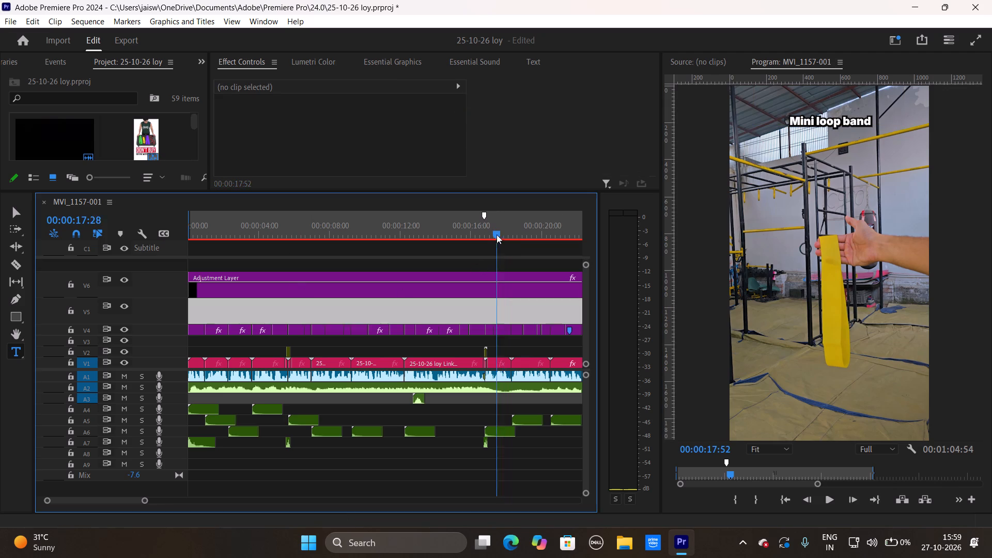
left_click_drag(497, 235, 188, 253)
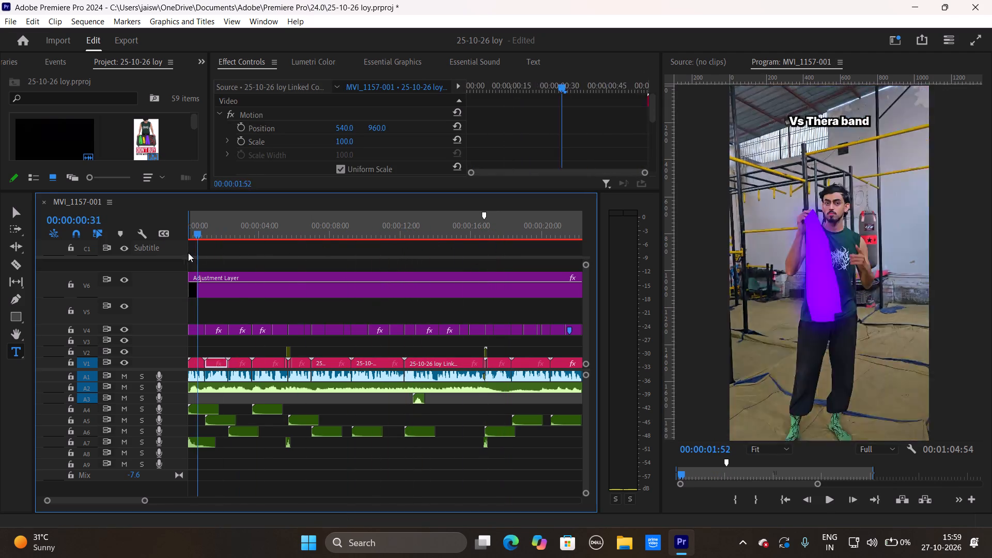
left_click_drag(188, 253, 212, 262)
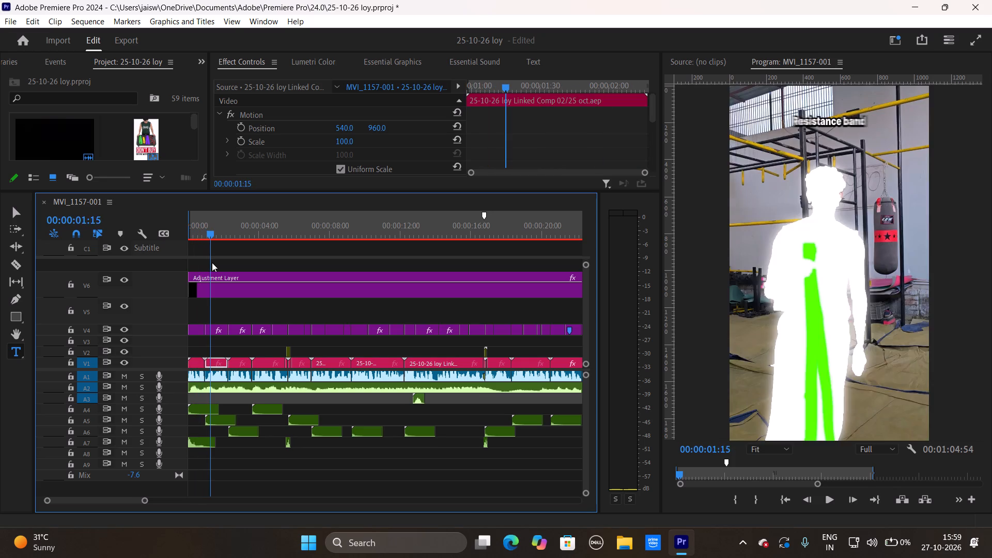
left_click_drag(212, 262, 227, 262)
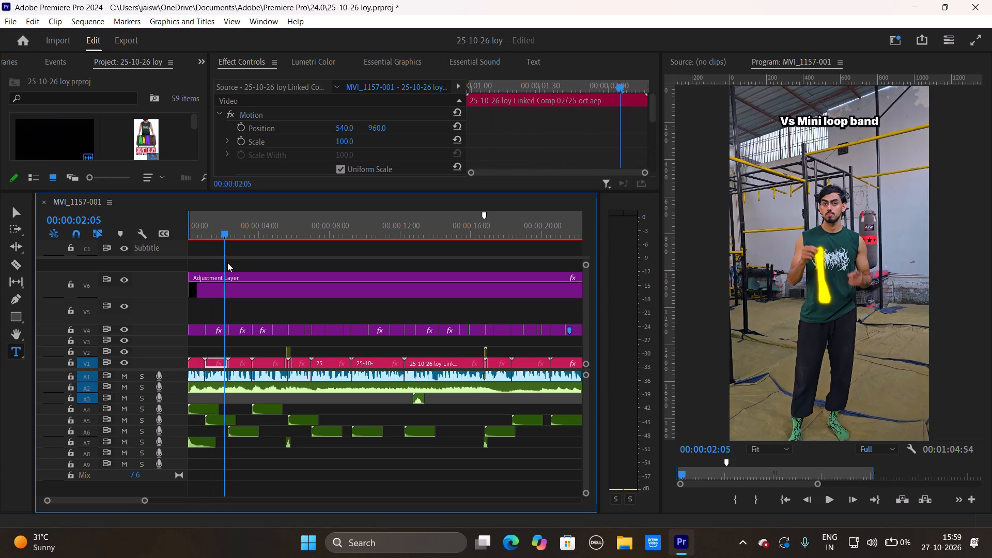
left_click_drag(227, 262, 240, 262)
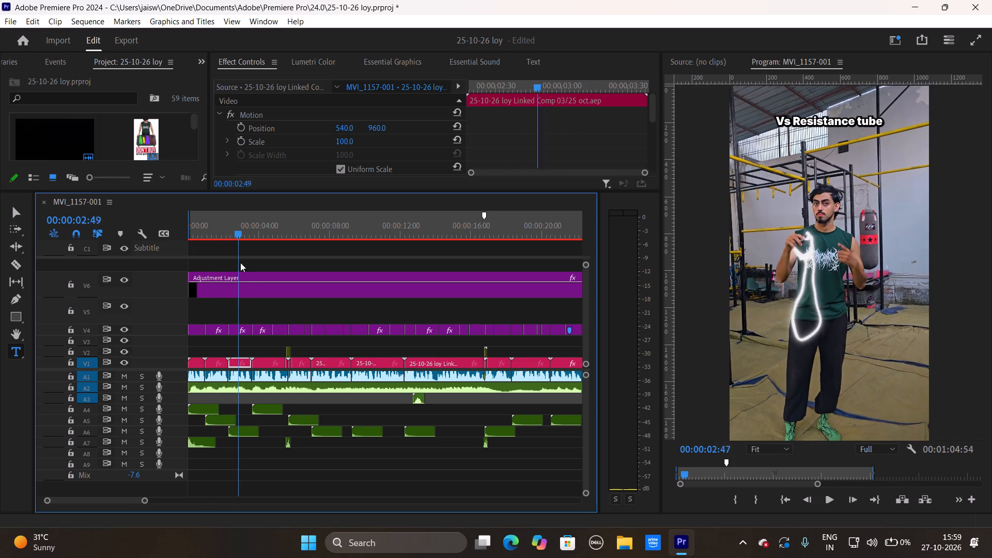
left_click_drag(240, 262, 260, 262)
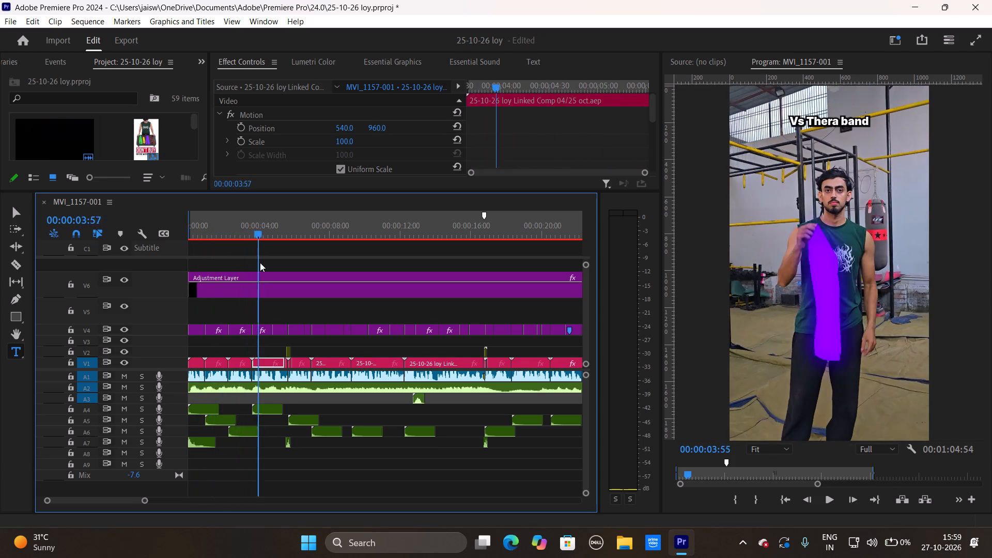
left_click_drag(260, 262, 296, 262)
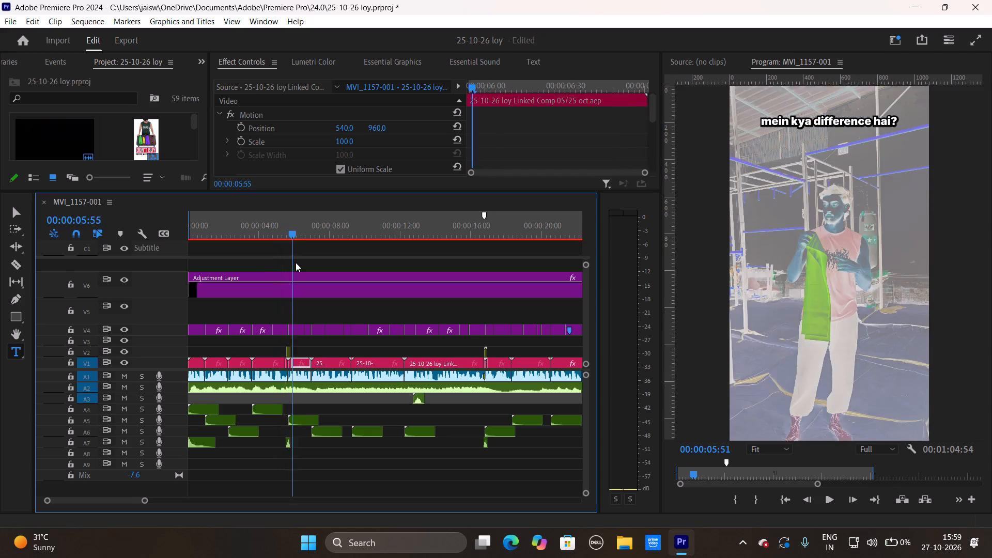
left_click_drag(296, 262, 306, 262)
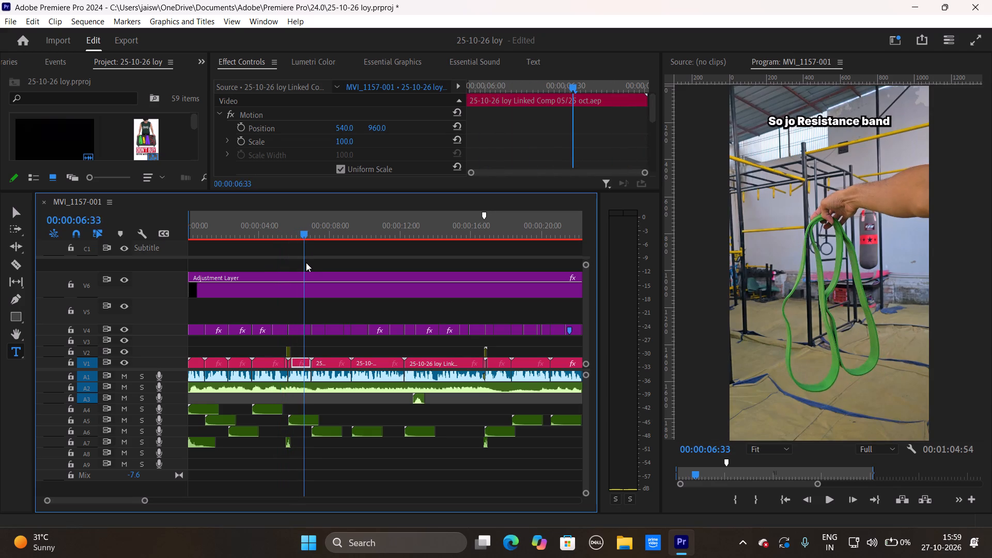
left_click_drag(306, 262, 304, 267)
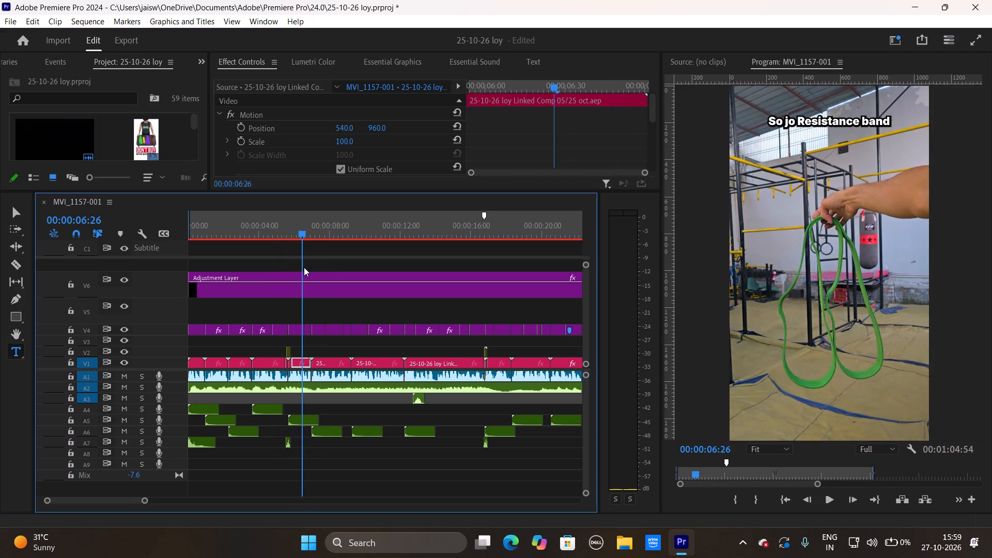
left_click_drag(304, 267, 374, 270)
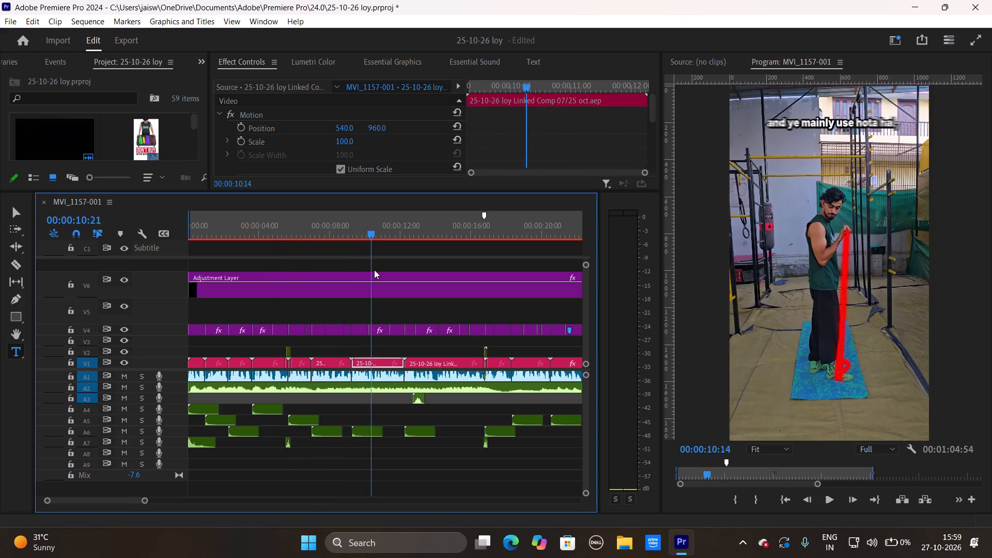
left_click_drag(374, 270, 449, 284)
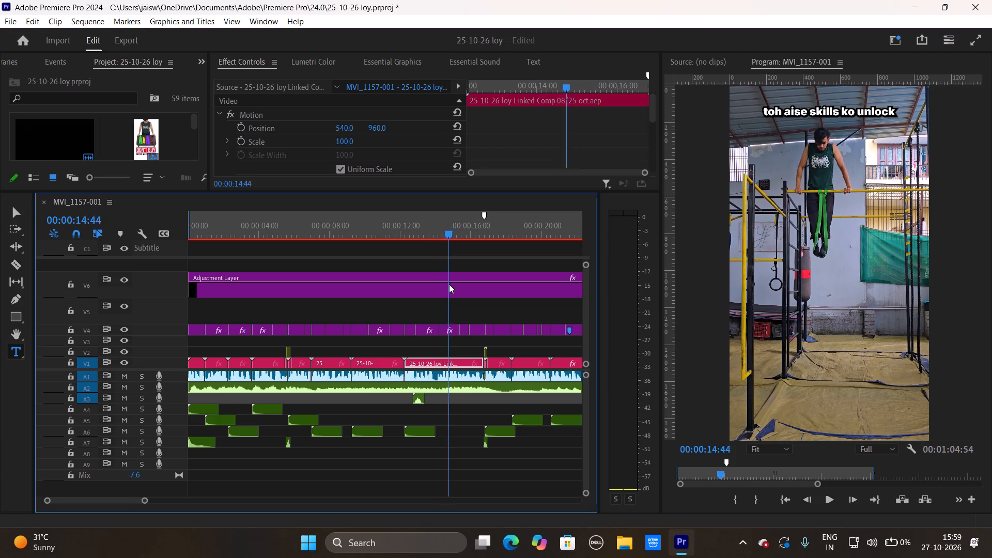
left_click_drag(449, 284, 444, 284)
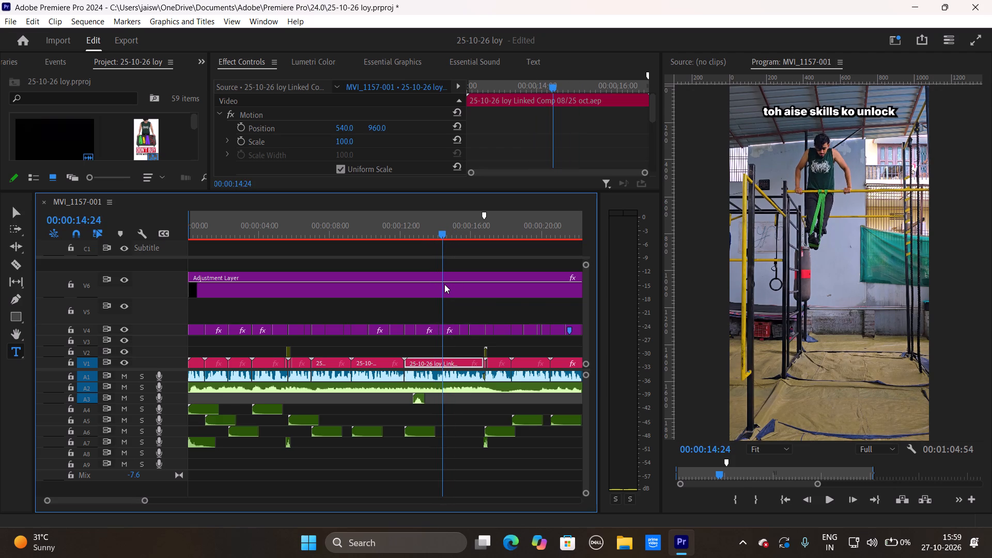
left_click_drag(444, 284, 477, 284)
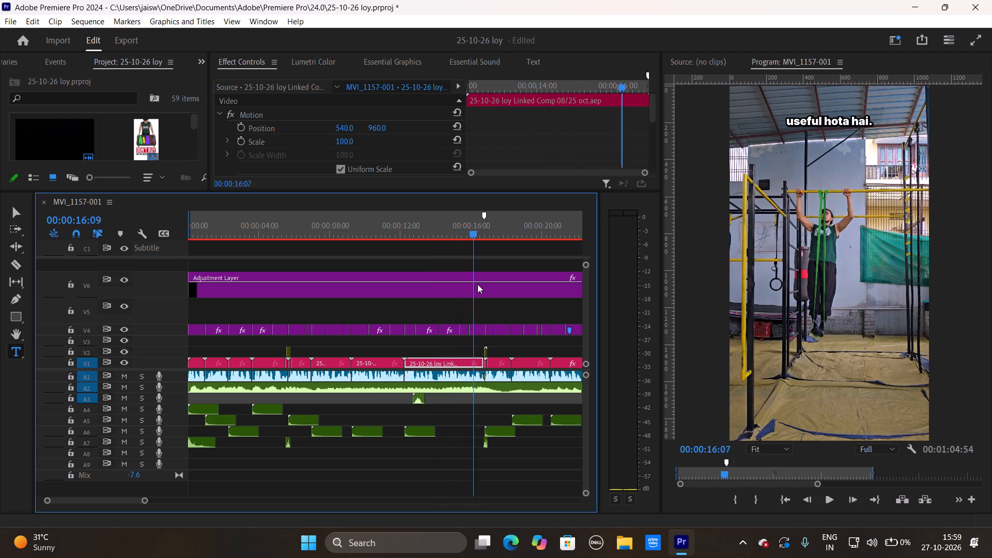
left_click_drag(477, 284, 512, 284)
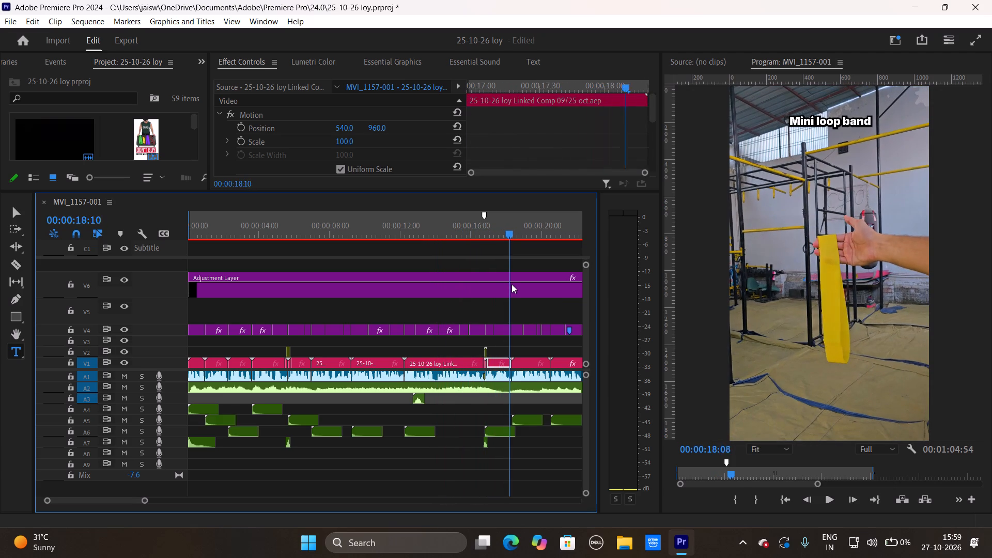
left_click_drag(512, 284, 513, 284)
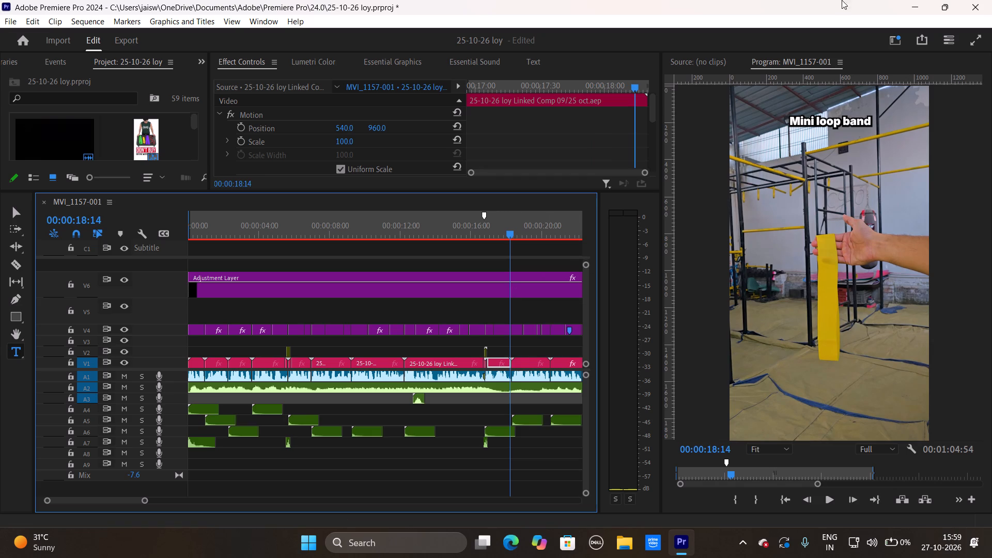
Review the captions from about 00:00:18:14 to 00:00:29:41 for equipment names that need a capital letter.
left_click_drag(146, 504, 171, 506)
left_click_drag(368, 229, 380, 231)
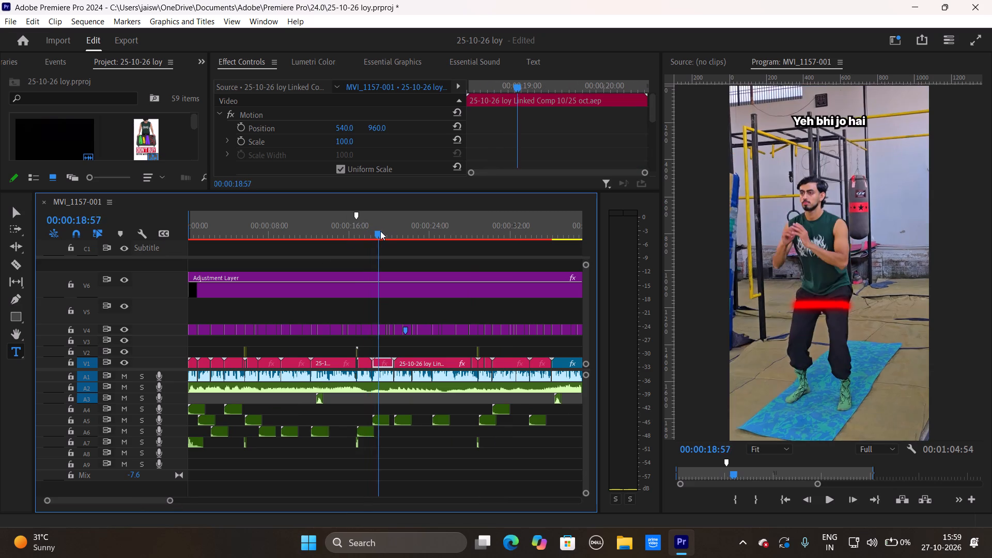
left_click_drag(380, 231, 411, 231)
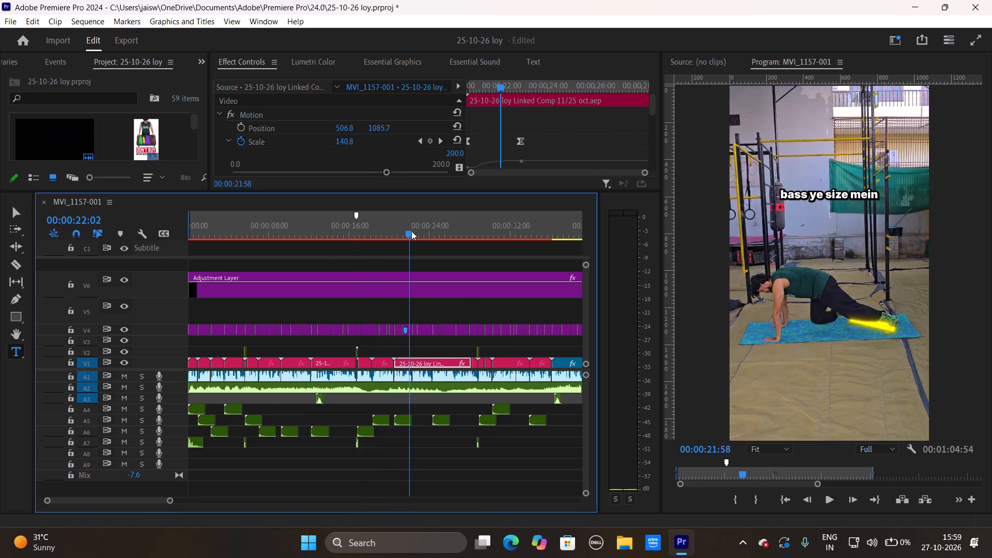
left_click_drag(411, 231, 432, 231)
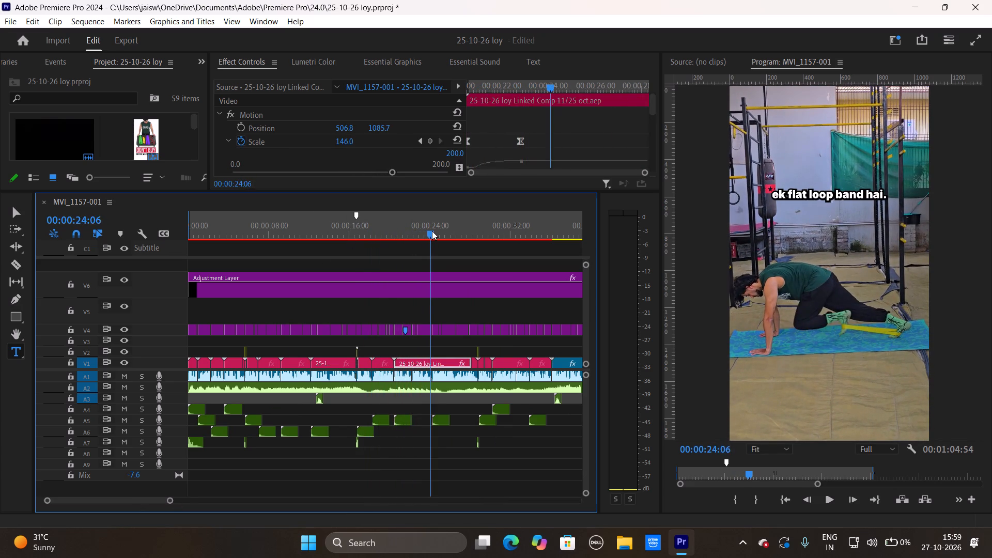
left_click_drag(432, 231, 459, 231)
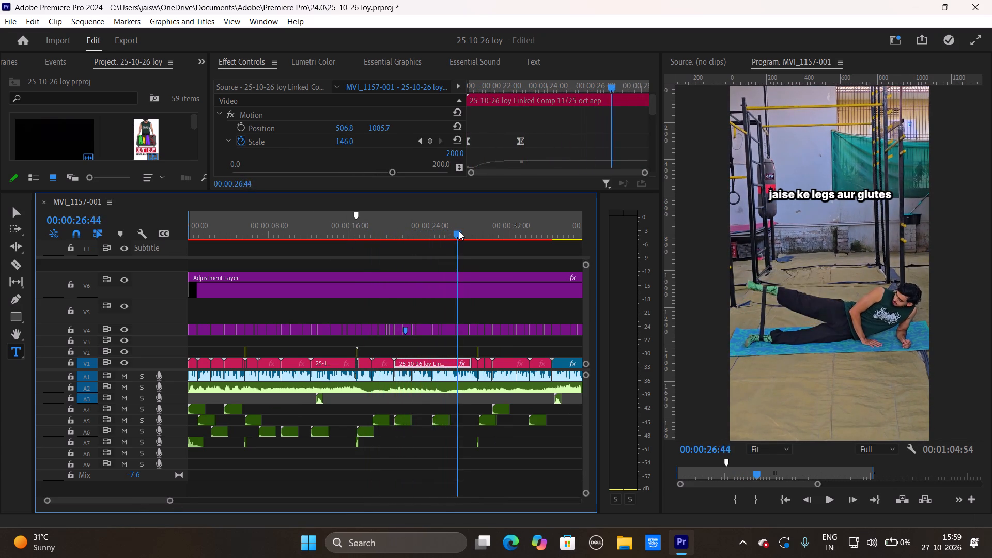
left_click_drag(459, 231, 483, 231)
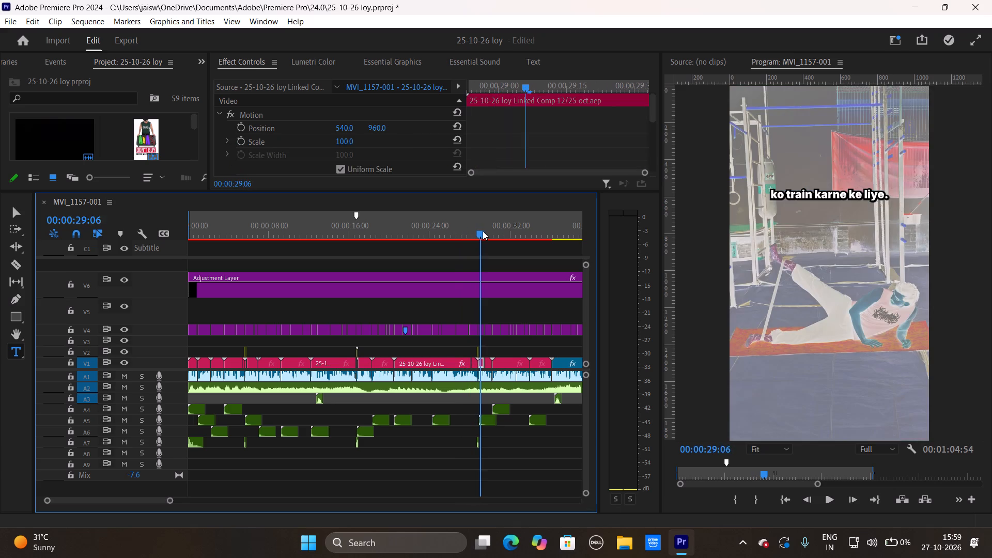
left_click_drag(483, 231, 488, 231)
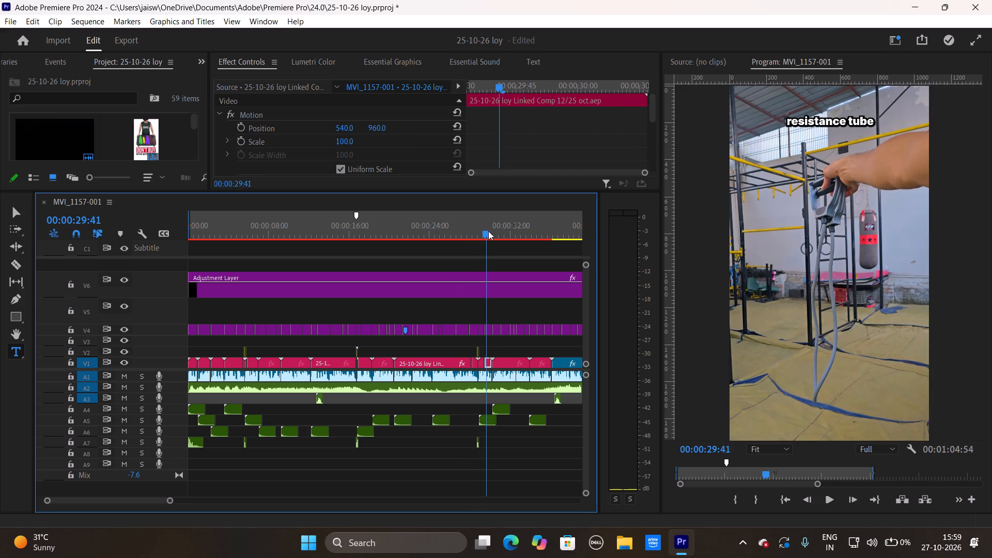
left_click_drag(488, 231, 487, 231)
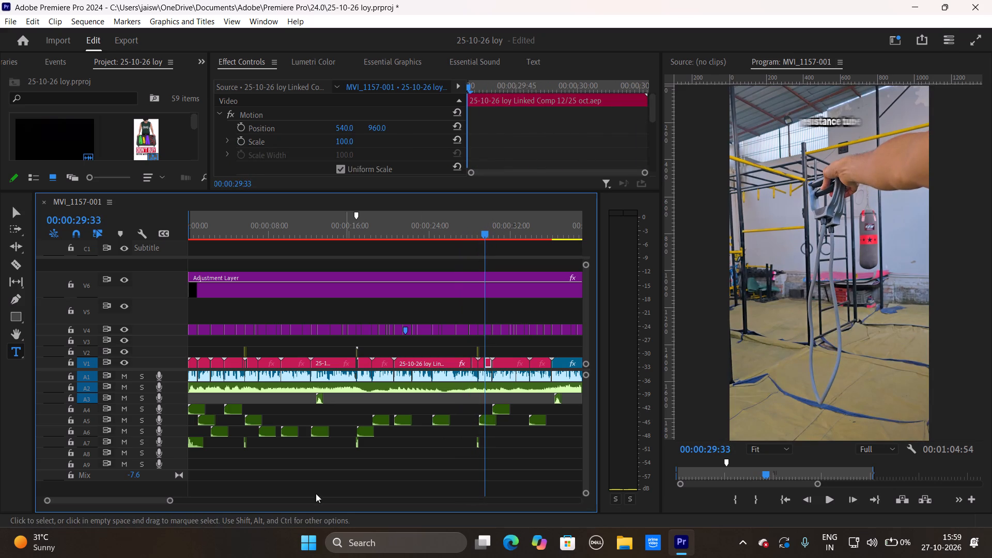
Capitalise "resistance" in the caption at about 00:00:29:38 so it reads "Resistance tube", and check it against the preceding caption.
left_click_drag(171, 500, 133, 500)
left_click_drag(385, 232, 389, 231)
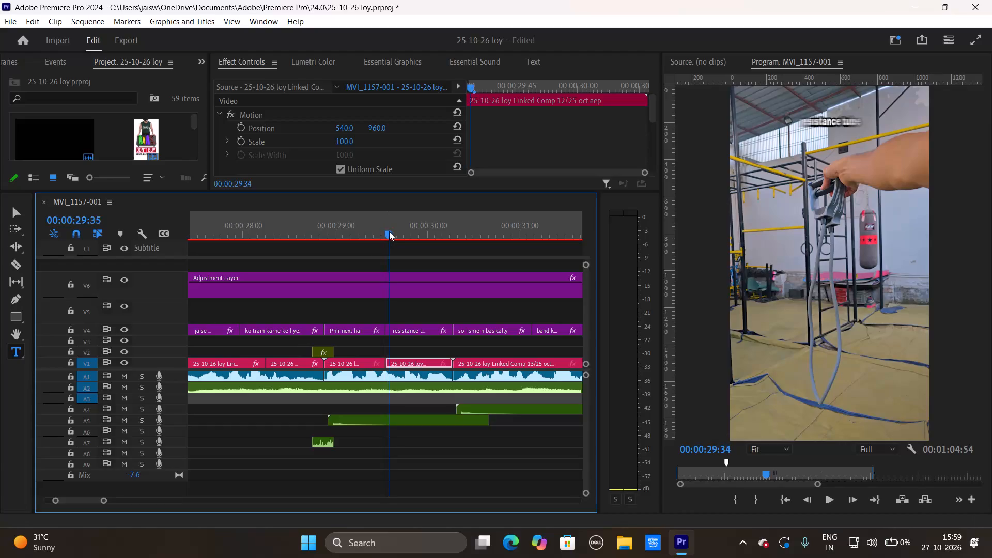
left_click_drag(389, 231, 394, 231)
left_click(405, 360)
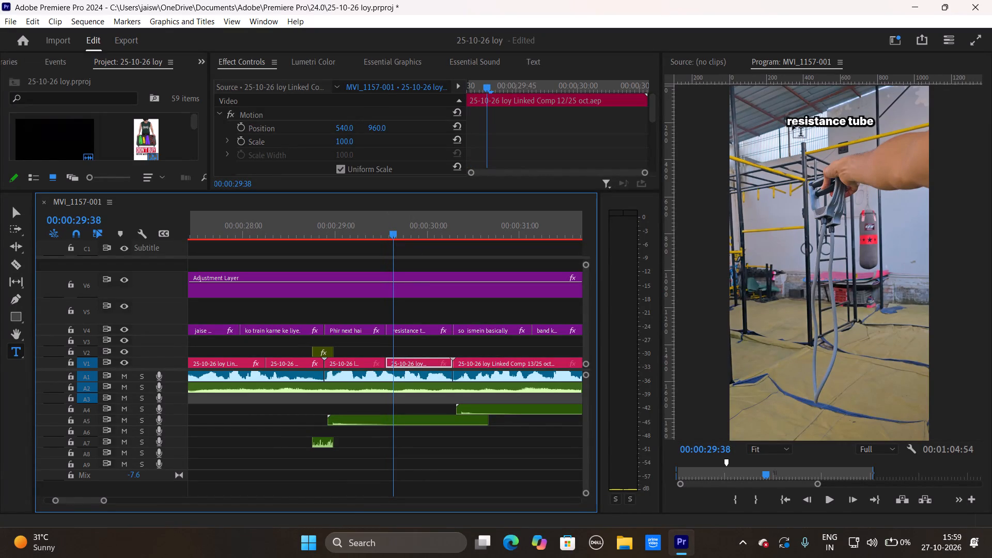
left_click(794, 117)
key("BackSpace")
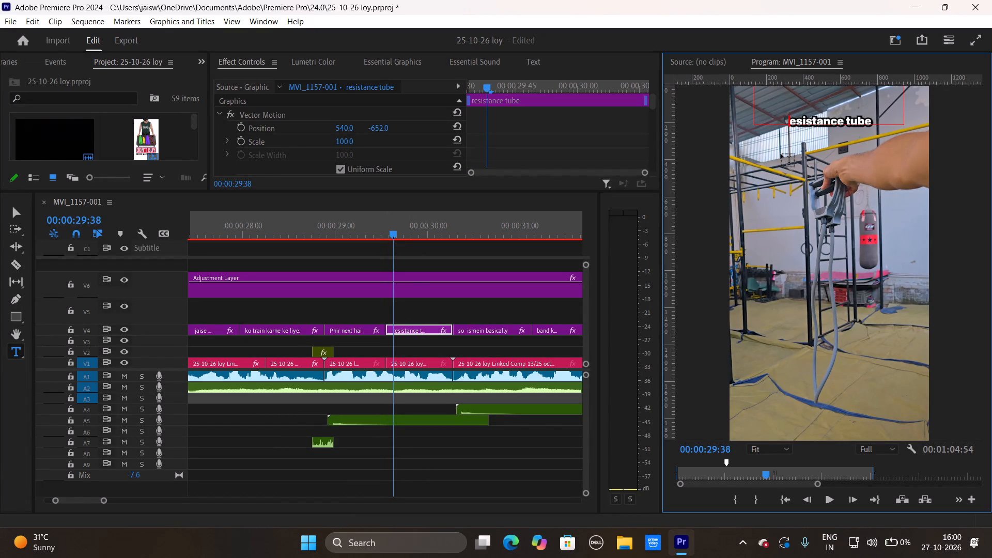
key("shift+r")
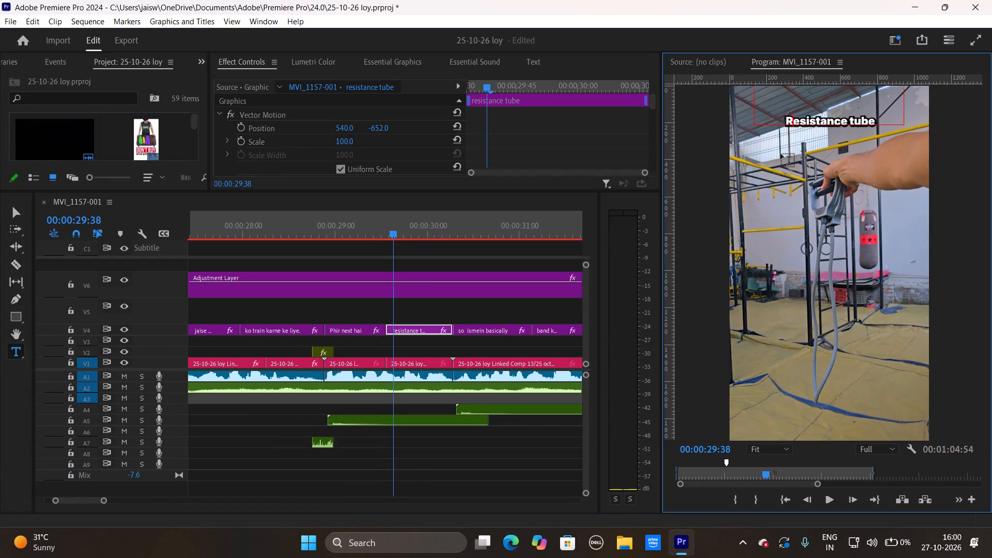
left_click(429, 306)
left_click_drag(394, 225, 363, 234)
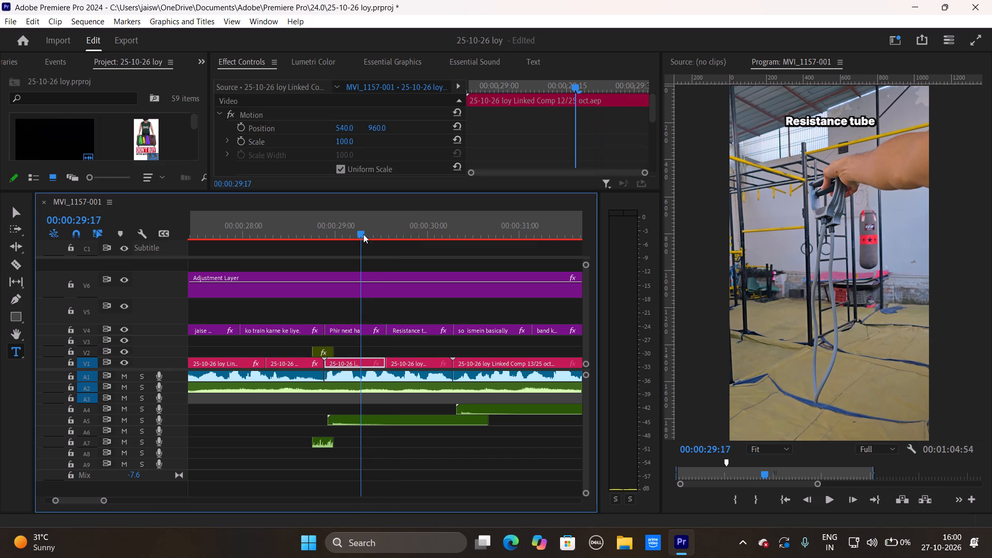
left_click_drag(363, 234, 362, 234)
left_click(397, 256)
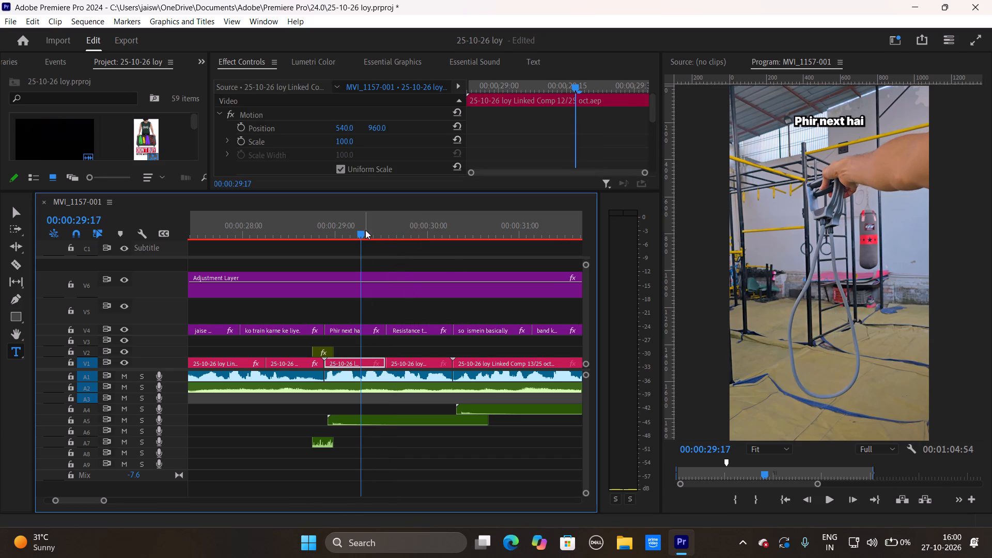
left_click_drag(359, 230, 392, 238)
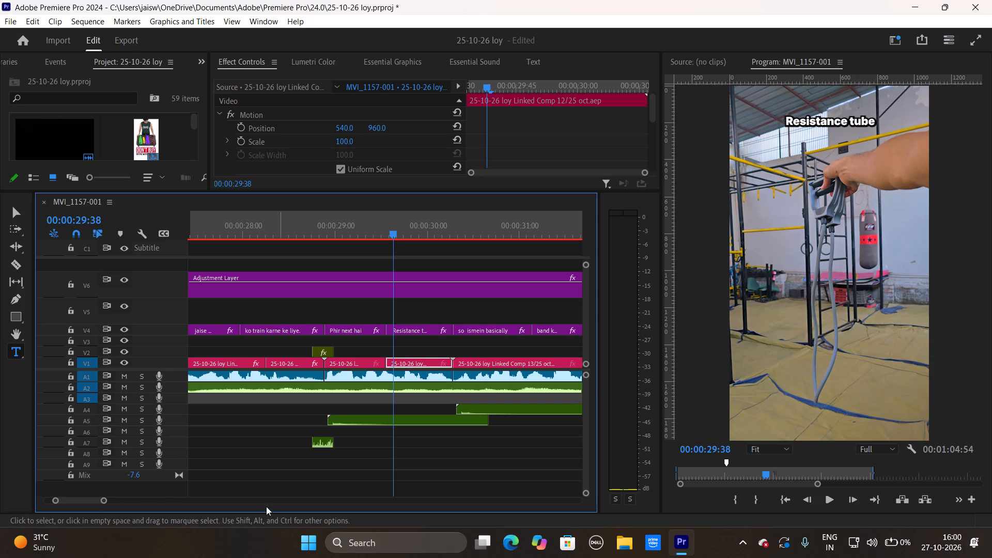
Review the captions from about 00:00:29:38 to 00:00:43:06 for correct wording and consistent capitalisation of the equipment names.
left_click_drag(103, 503, 141, 503)
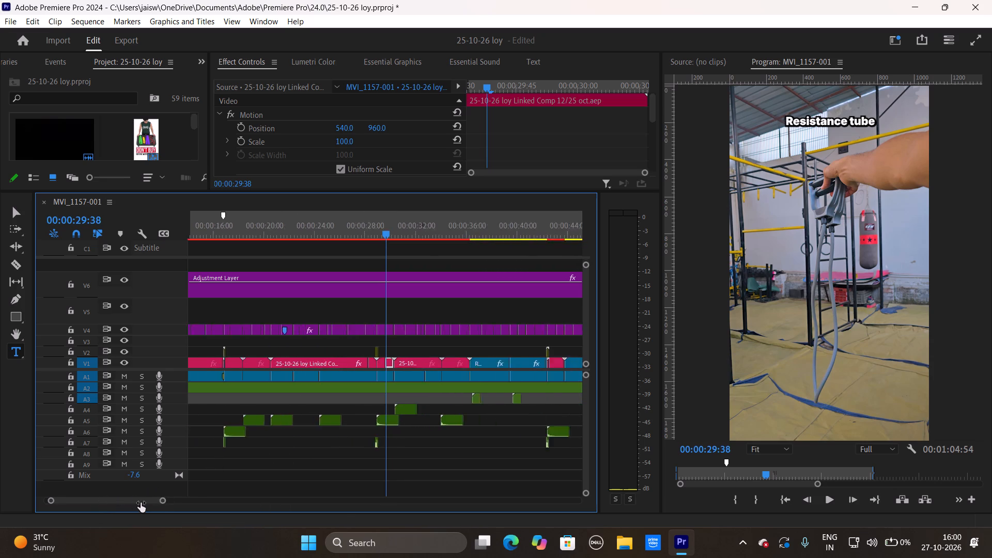
left_click_drag(141, 503, 160, 503)
left_click_drag(384, 228, 423, 237)
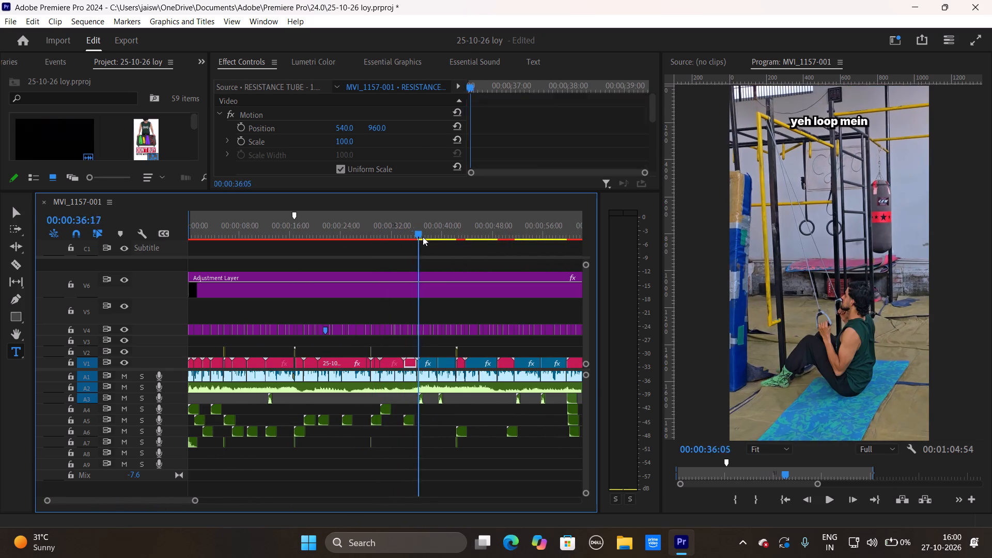
left_click_drag(423, 237, 456, 237)
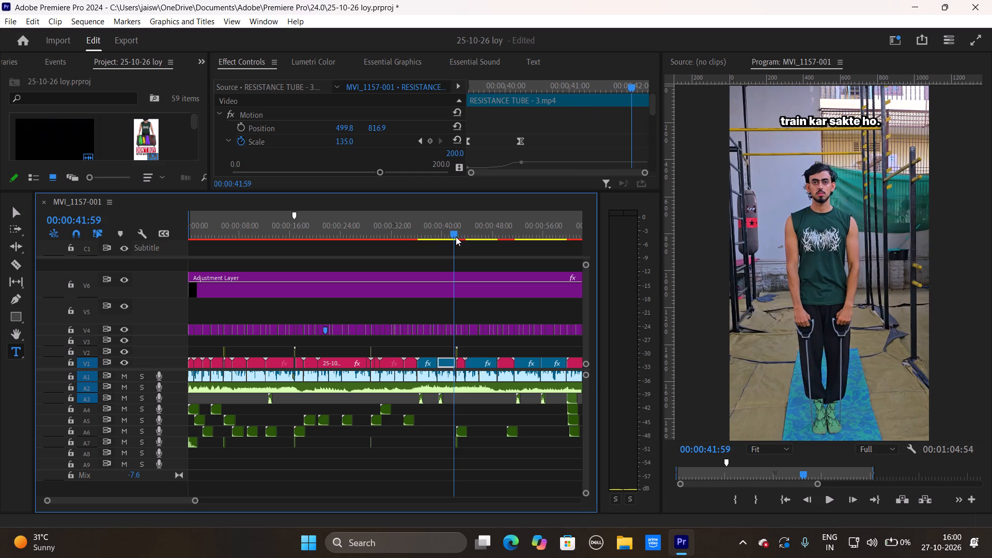
left_click_drag(456, 237, 462, 237)
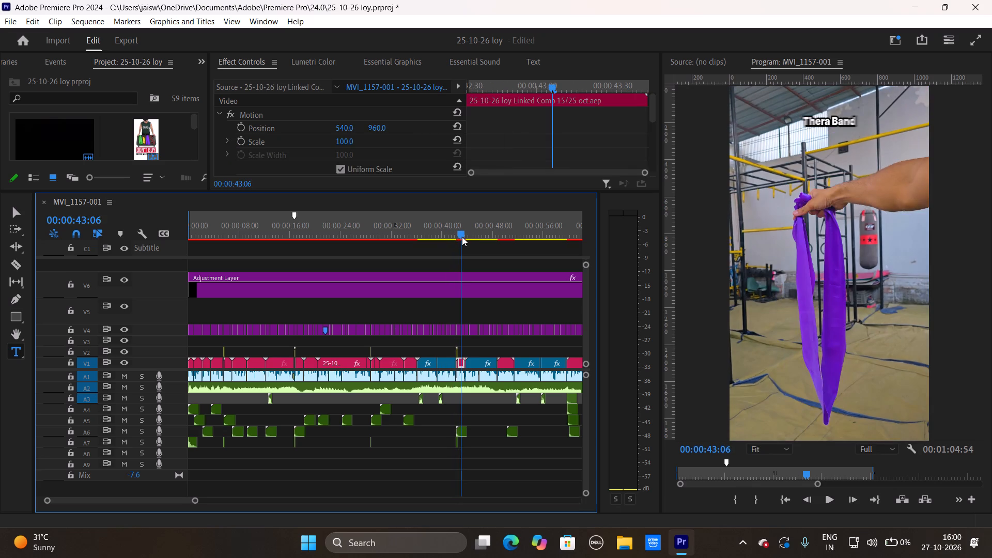
left_click_drag(462, 237, 458, 238)
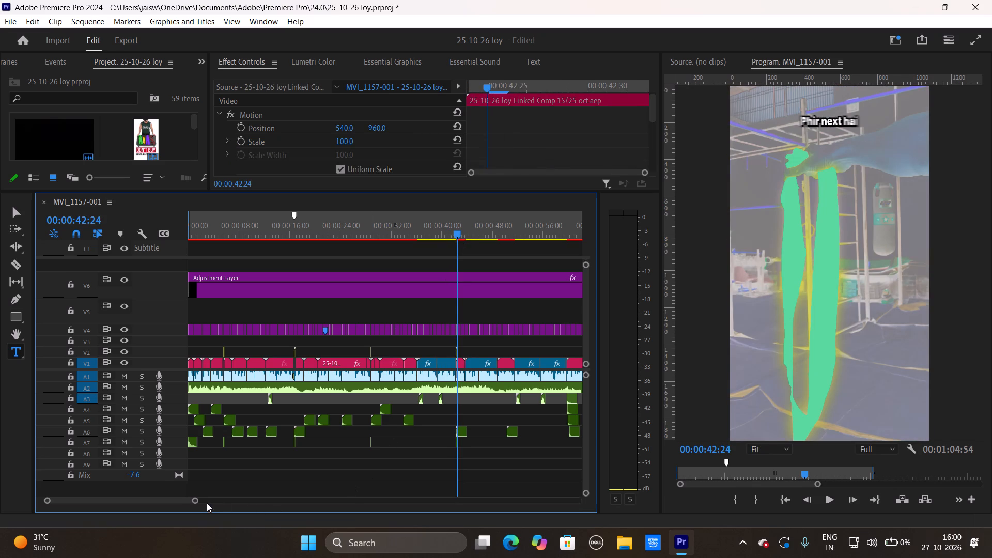
left_click_drag(194, 497, 185, 499)
left_click_drag(197, 499, 161, 502)
left_click_drag(384, 229, 376, 232)
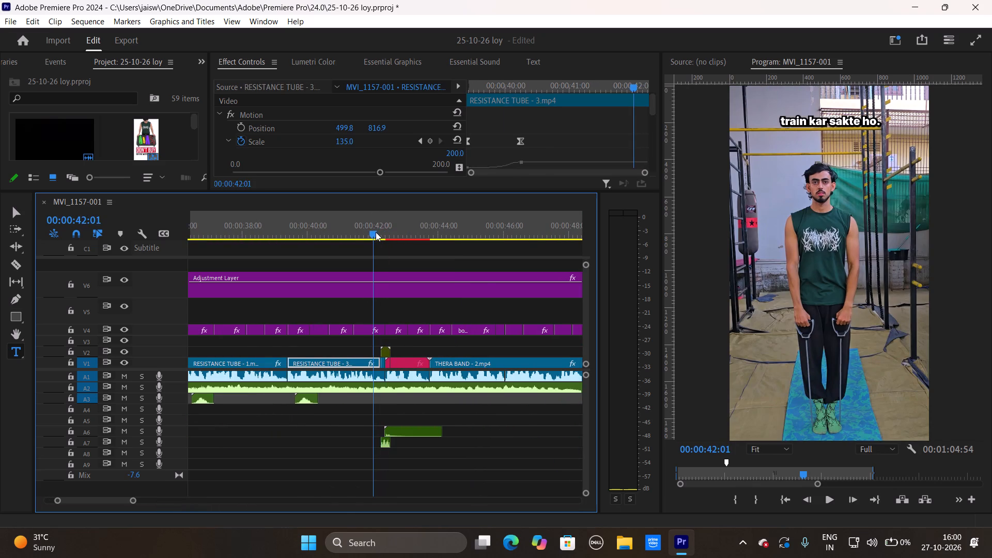
left_click_drag(376, 232, 326, 245)
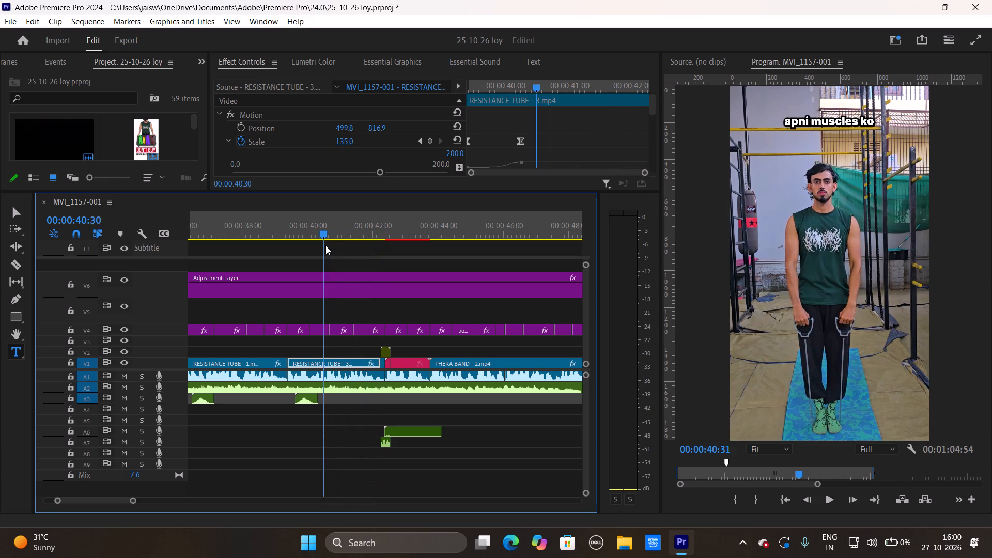
left_click_drag(326, 245, 380, 246)
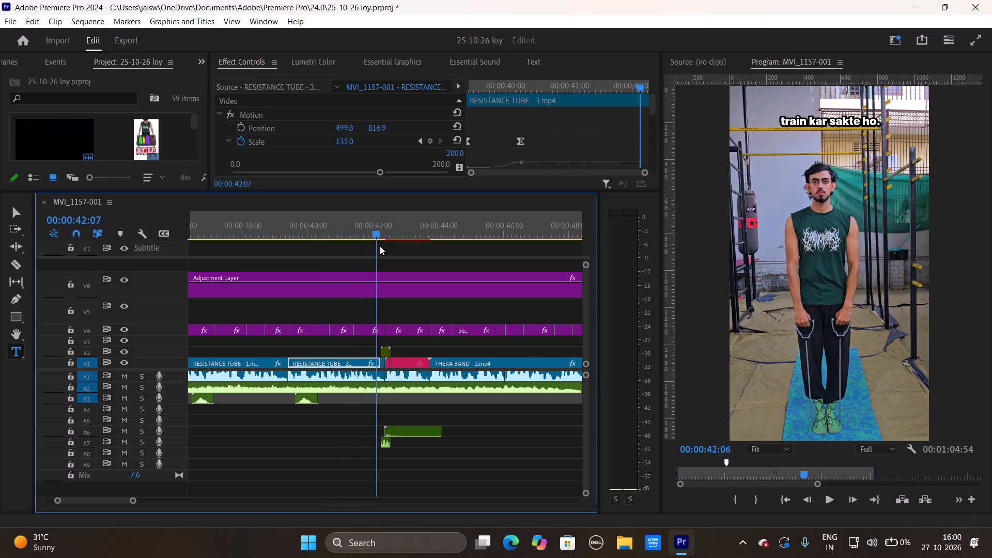
Change "Band" to lower case in the caption at 00:00:43:21 so it reads "Thera band".
left_click_drag(380, 246, 401, 246)
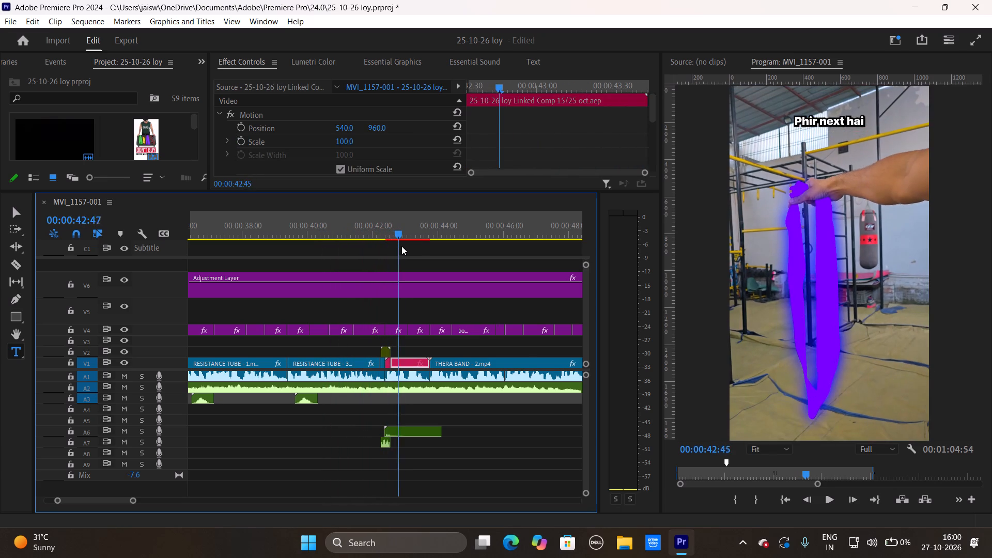
left_click_drag(401, 246, 419, 246)
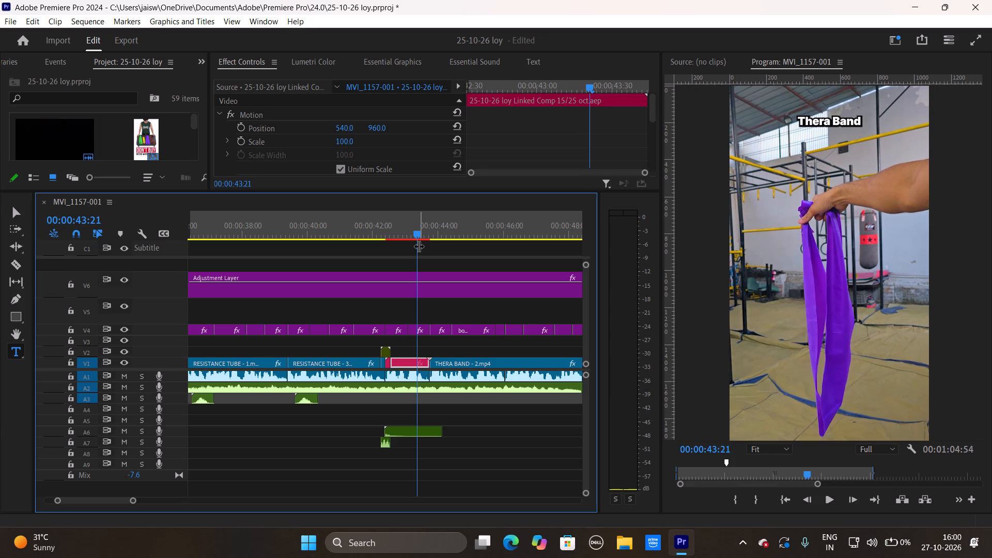
left_click(839, 119)
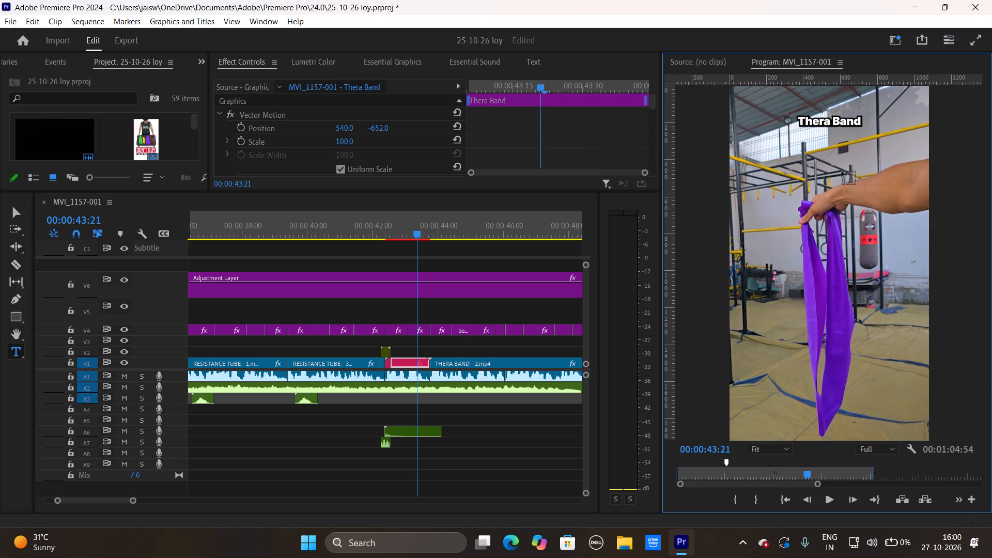
key("BackSpace")
key("b")
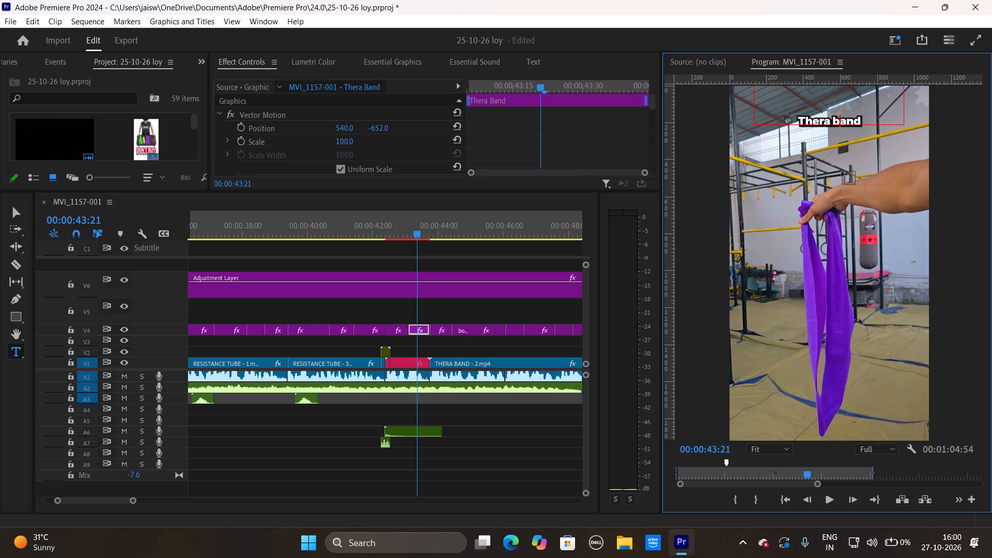
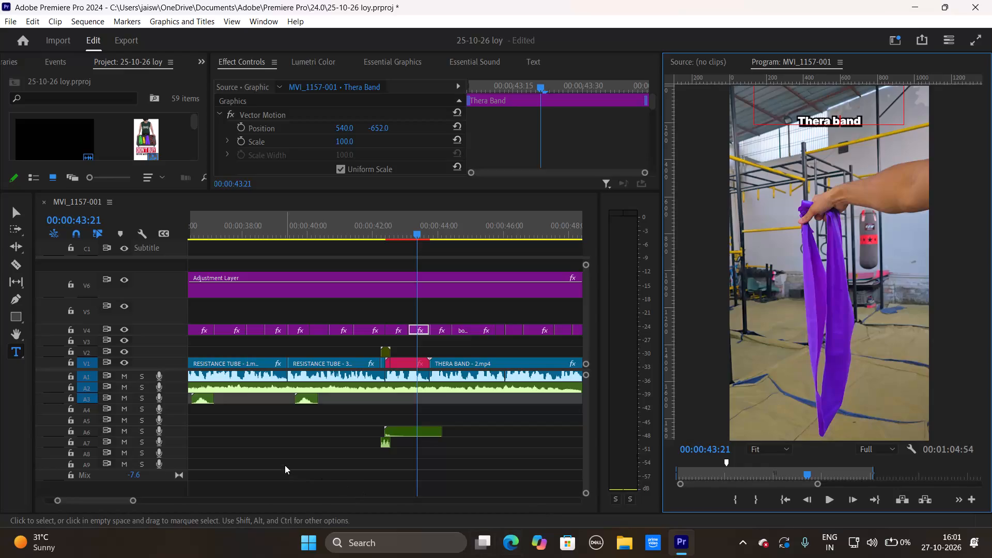
Review the captions and clips from about 00:00:43:21 on to 00:00:59:37, and back to about 00:00:25:42.
left_click_drag(132, 498, 169, 504)
left_click_drag(388, 231, 427, 235)
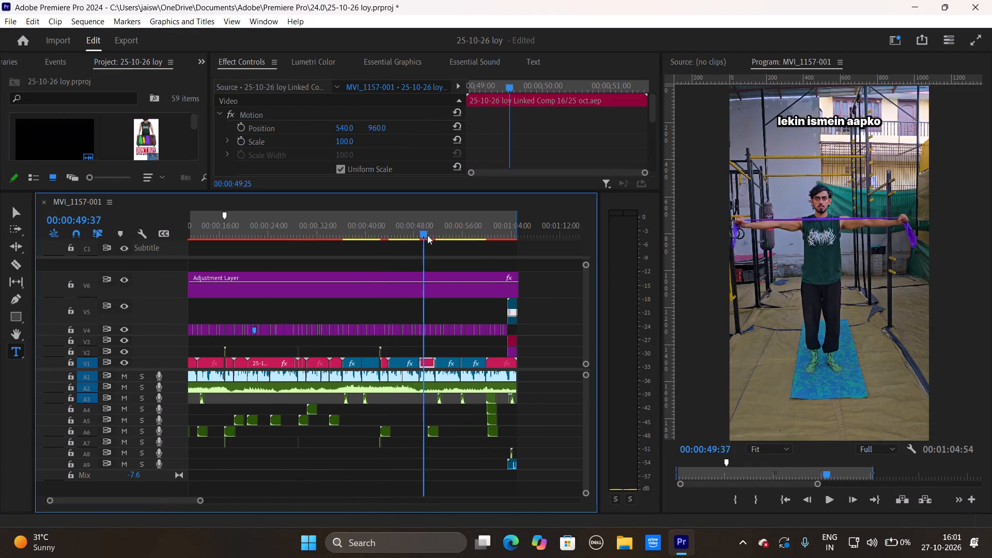
left_click_drag(427, 235, 454, 238)
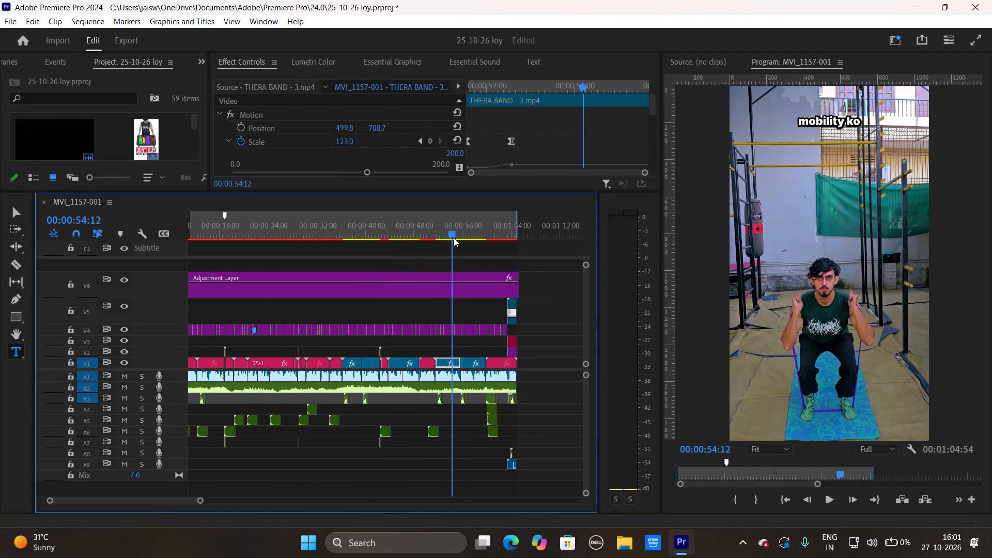
left_click_drag(454, 238, 487, 246)
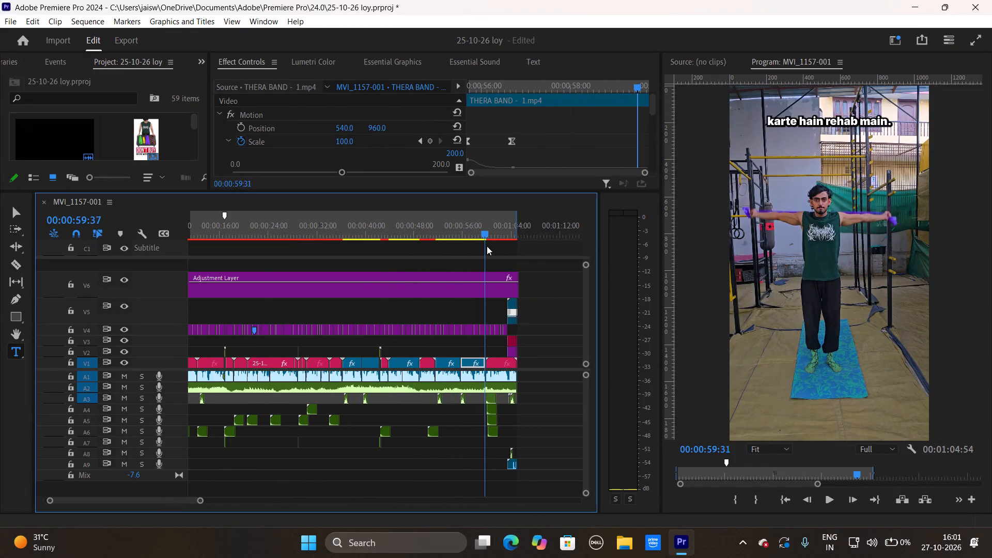
left_click_drag(487, 246, 447, 257)
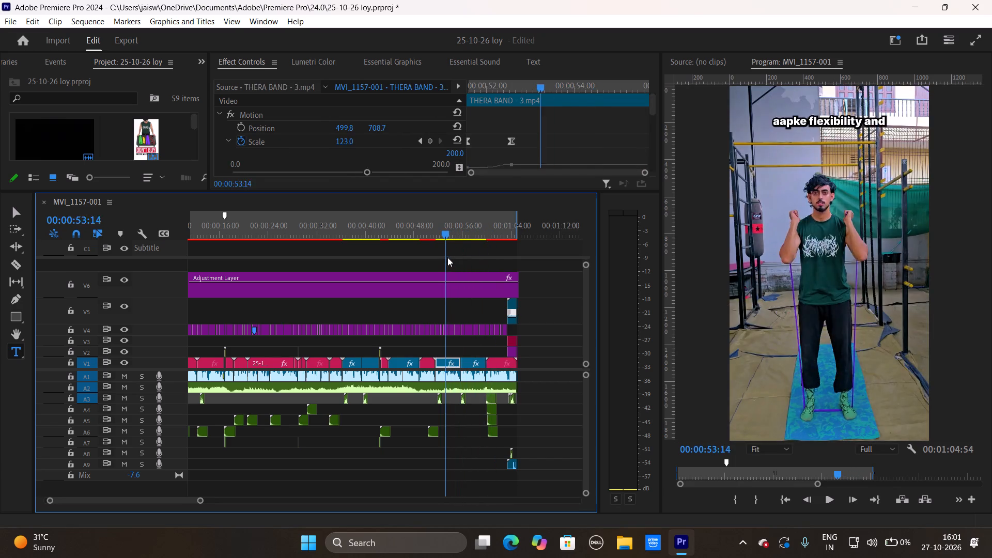
left_click_drag(447, 257, 390, 267)
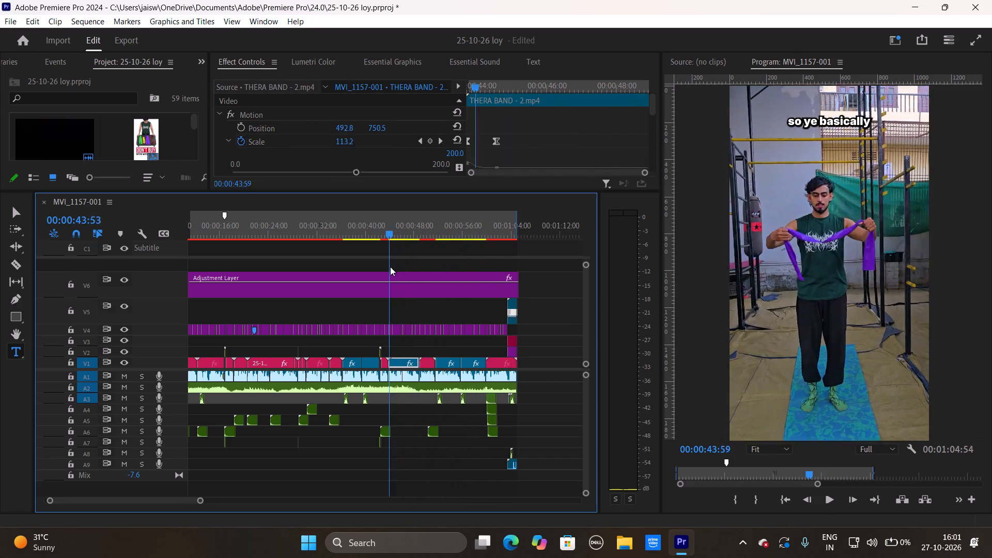
left_click_drag(390, 267, 356, 269)
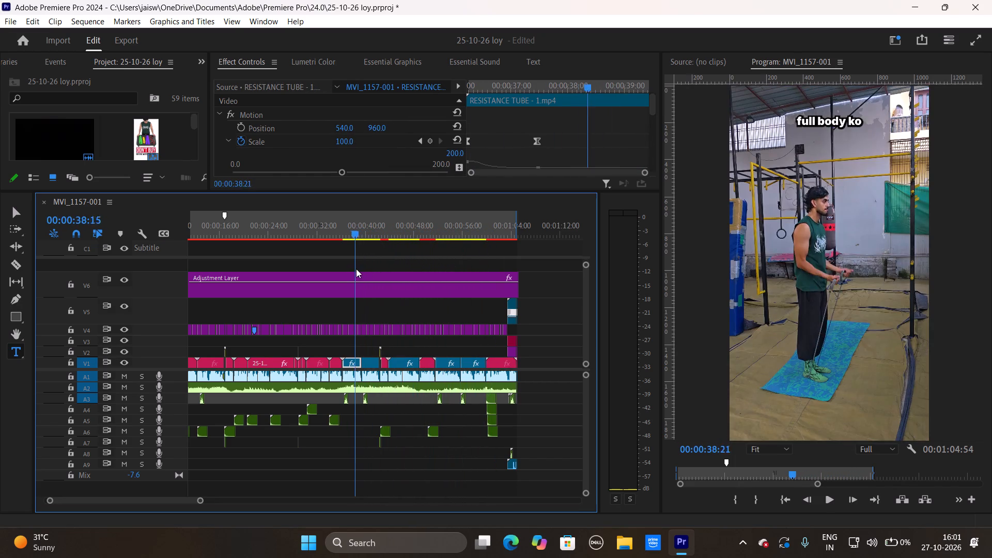
left_click_drag(356, 269, 327, 274)
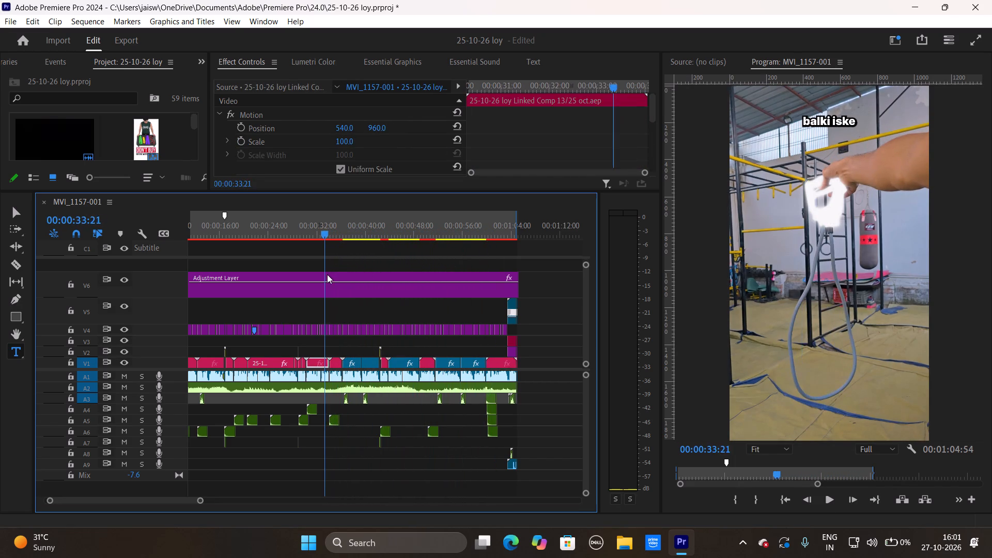
left_click_drag(327, 274, 282, 280)
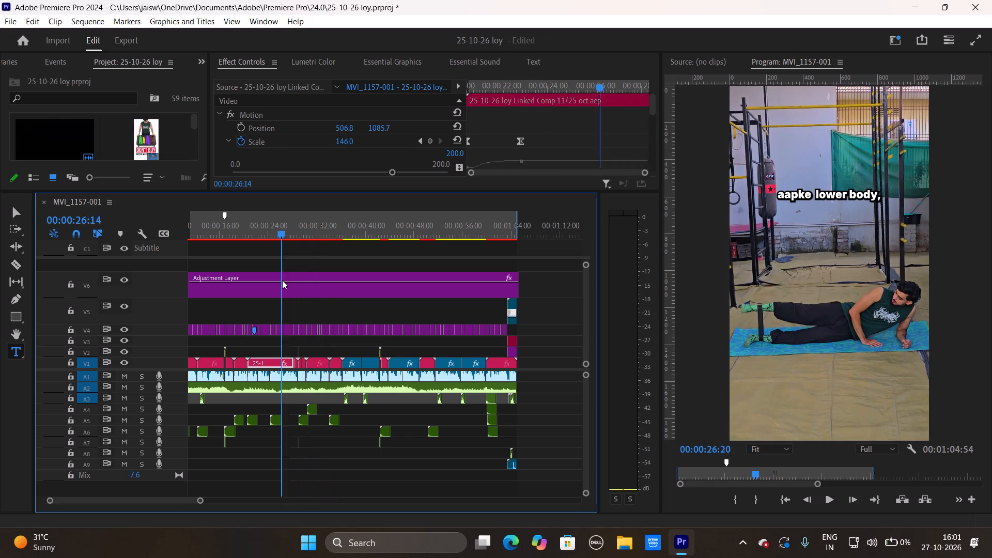
left_click_drag(282, 280, 281, 280)
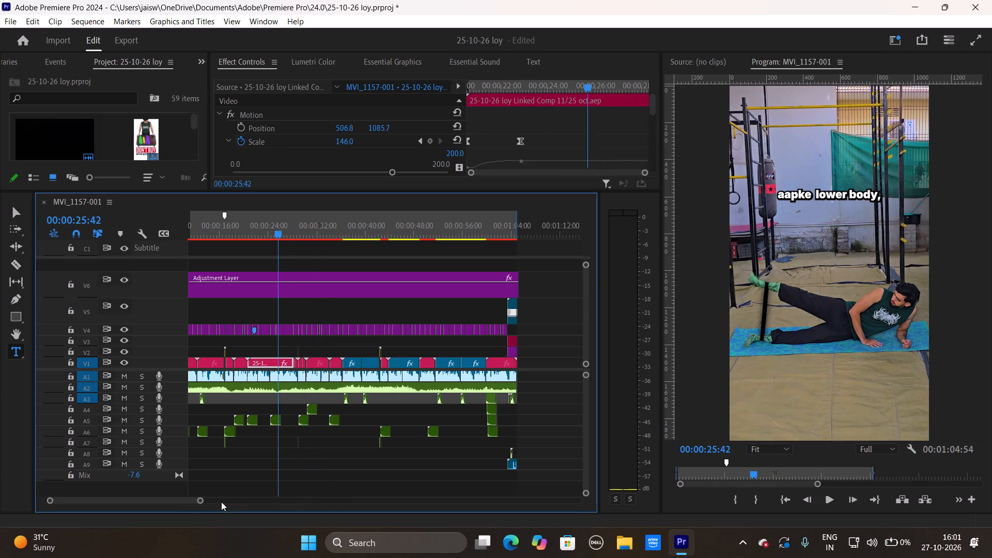
Open the clip 25-10-26 loy Linked Comp 11 in After Effects and show the Fill effect of its second Pre-comp 1 layer at 0:00:04:09.
left_click_drag(198, 501, 172, 502)
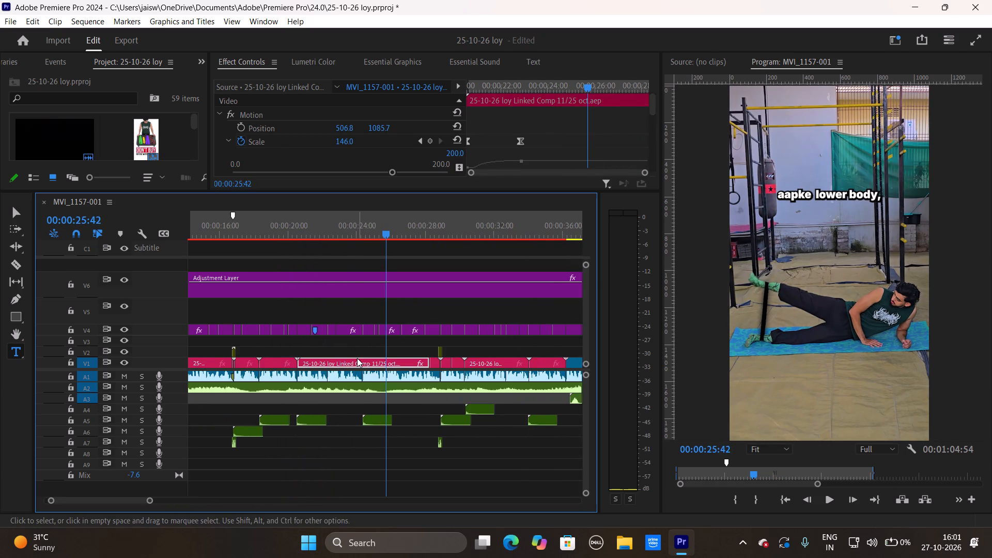
right_click(357, 364)
left_click(406, 105)
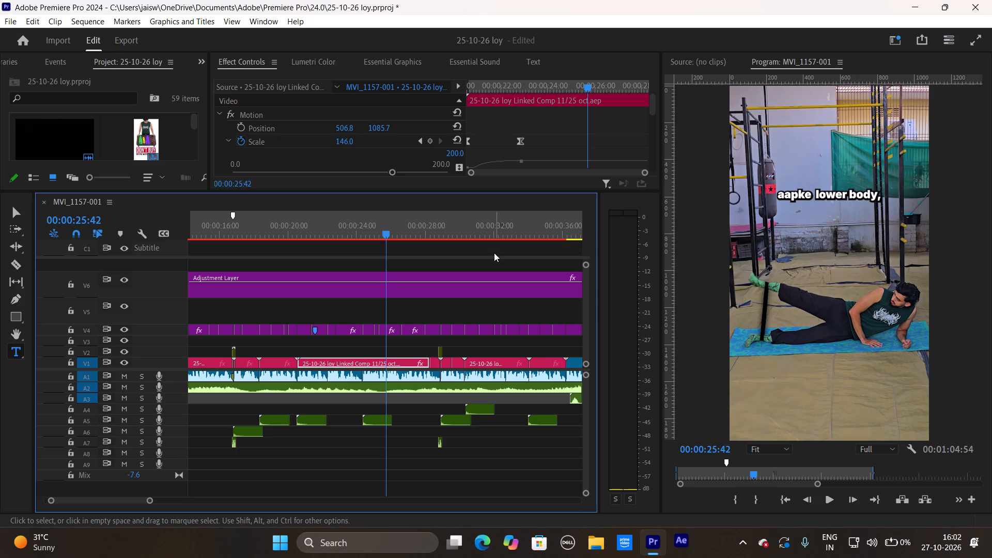
left_click(683, 548)
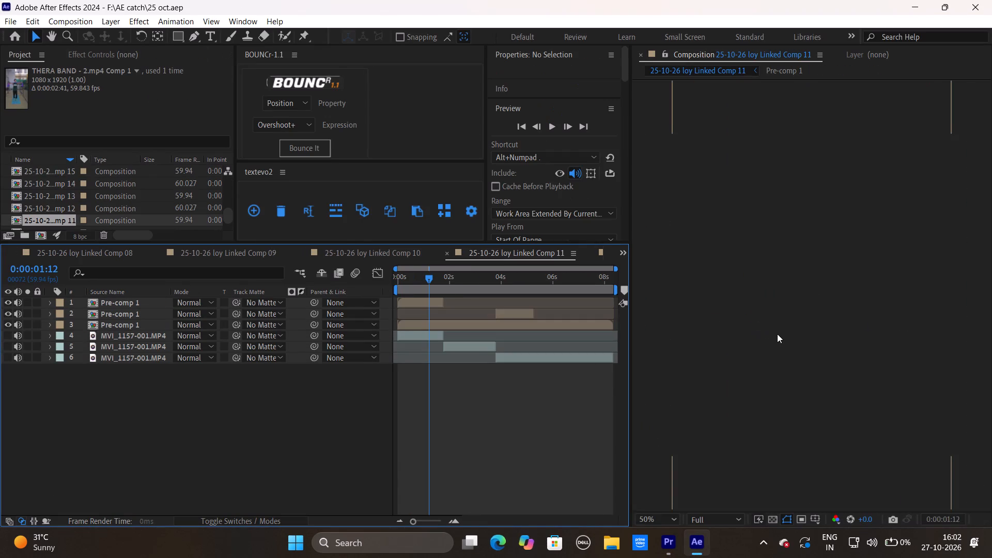
left_click_drag(435, 279, 505, 281)
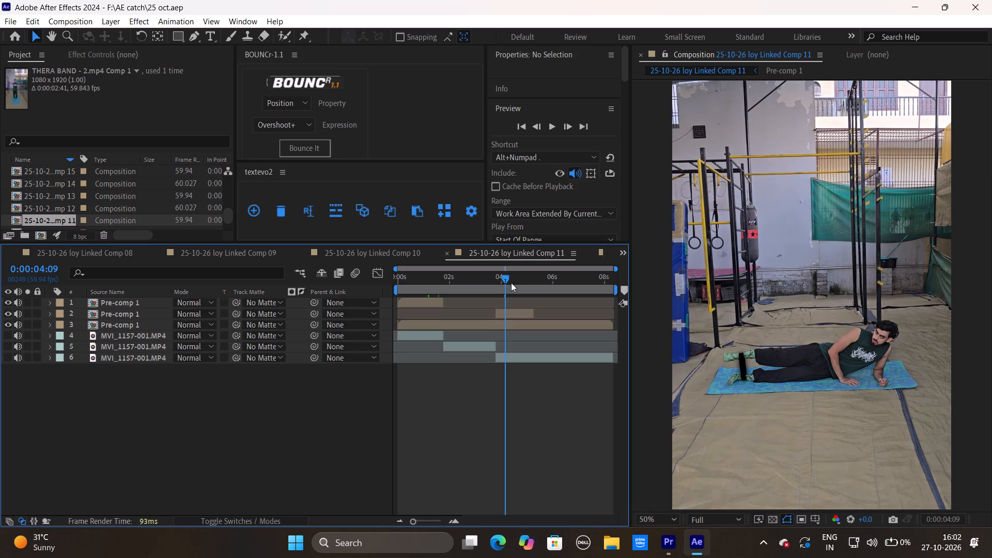
left_click(523, 314)
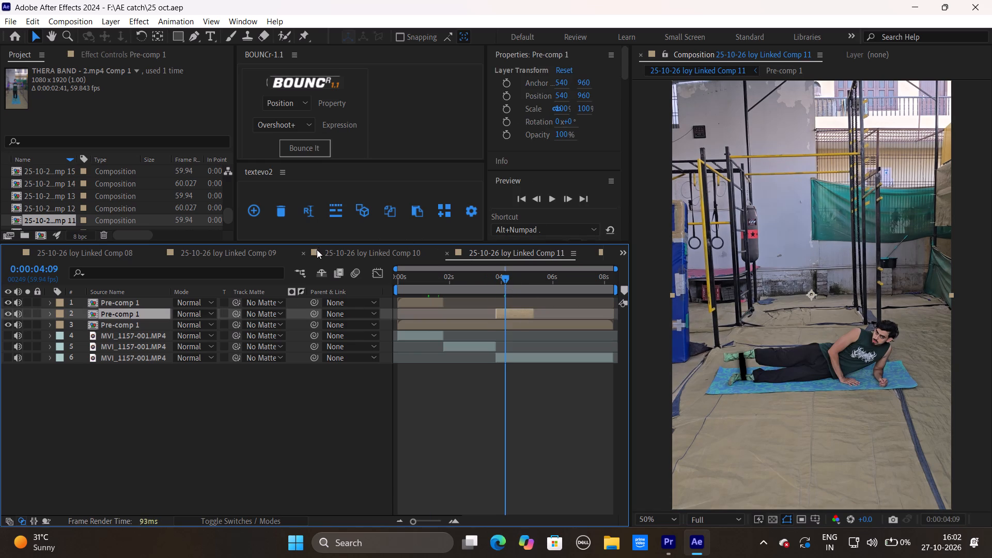
left_click(328, 240)
left_click_drag(333, 242, 334, 325)
left_click(128, 51)
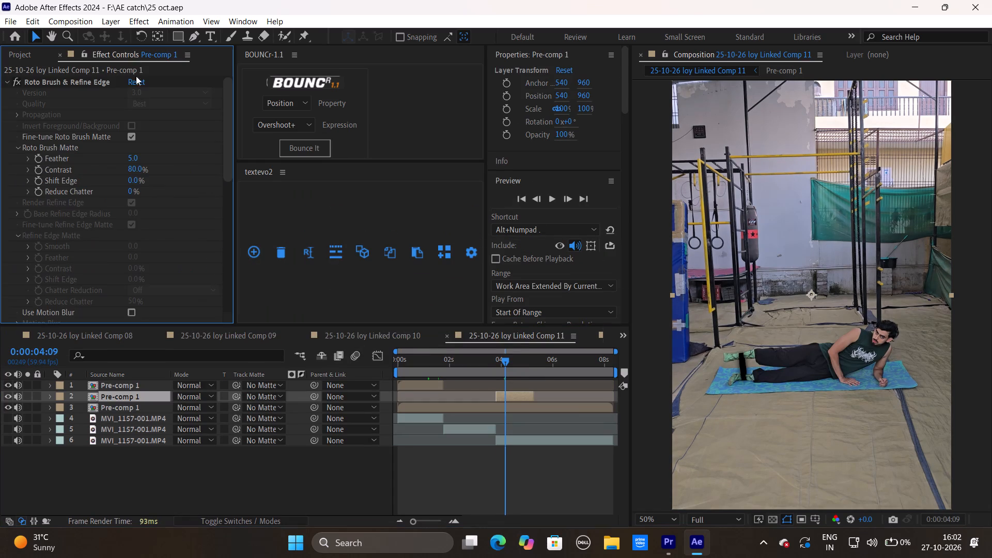
scroll(12, 264, "down", 6)
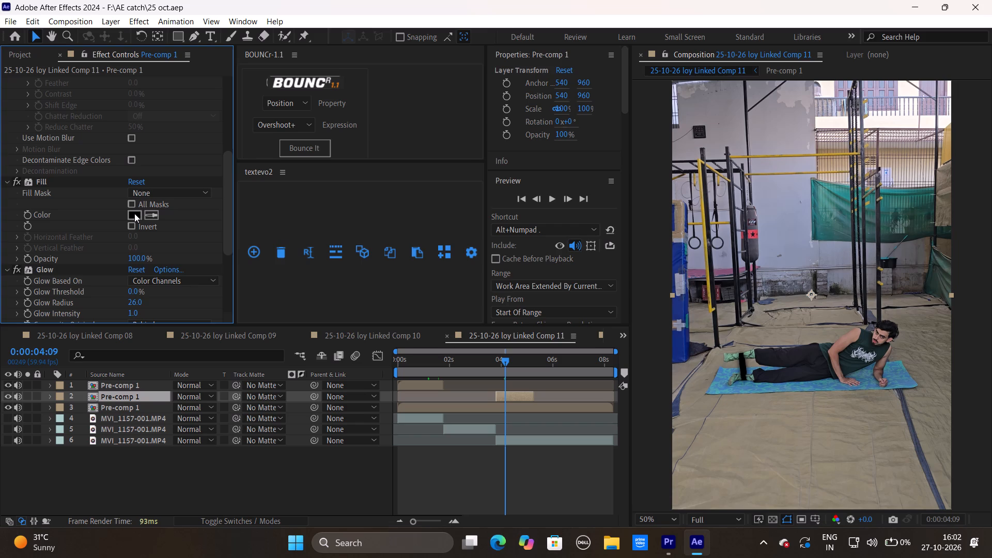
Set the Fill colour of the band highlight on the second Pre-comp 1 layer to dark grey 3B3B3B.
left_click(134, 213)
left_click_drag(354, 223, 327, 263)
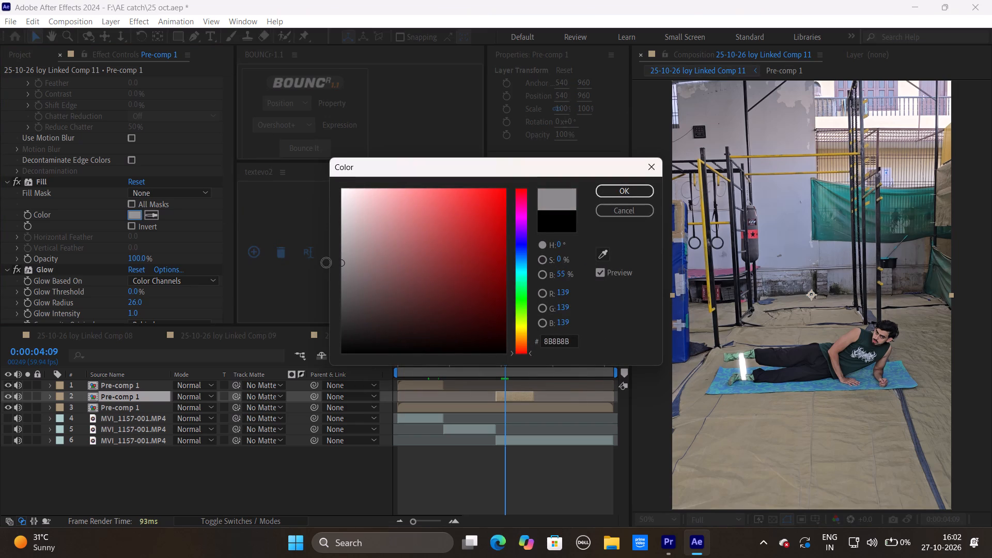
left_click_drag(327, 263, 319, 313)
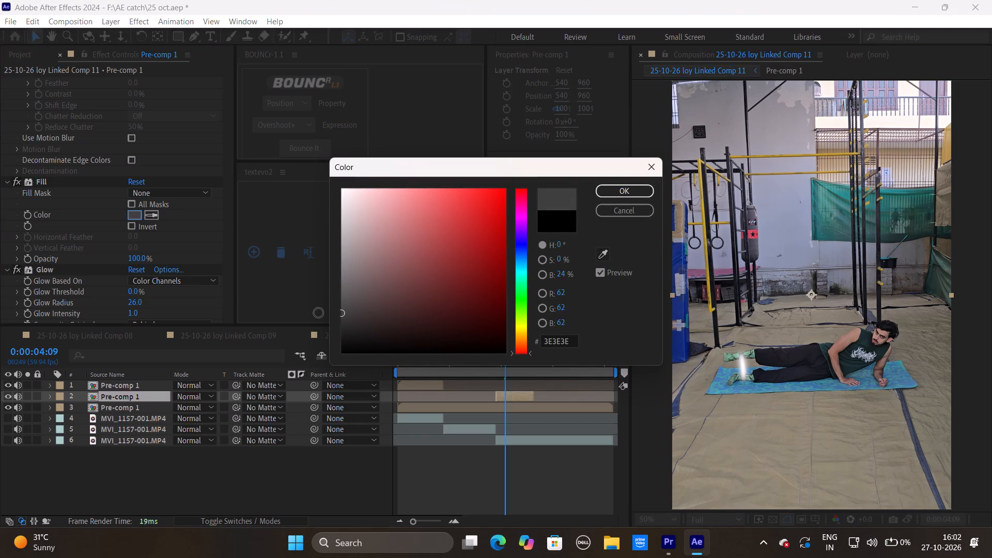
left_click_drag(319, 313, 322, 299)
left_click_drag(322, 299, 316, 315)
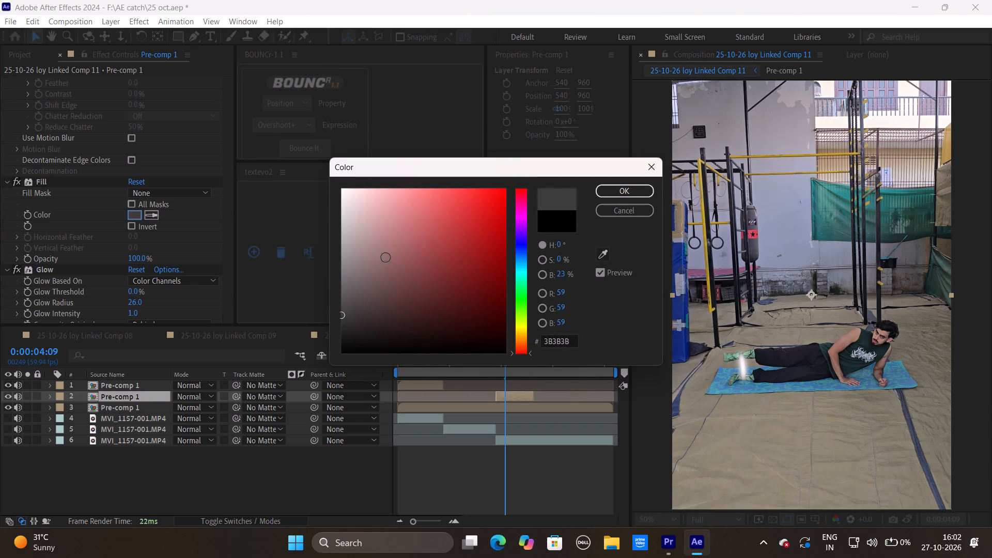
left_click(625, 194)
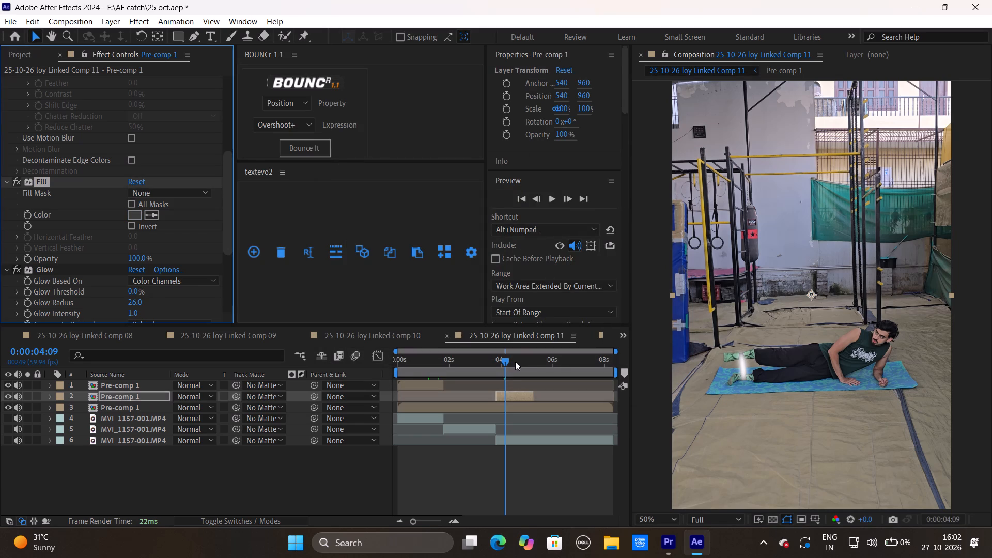
Set the highlight's Fill colour to grey 616161 and check the glow over the footage up to about 0:00:05:27.
left_click(507, 359)
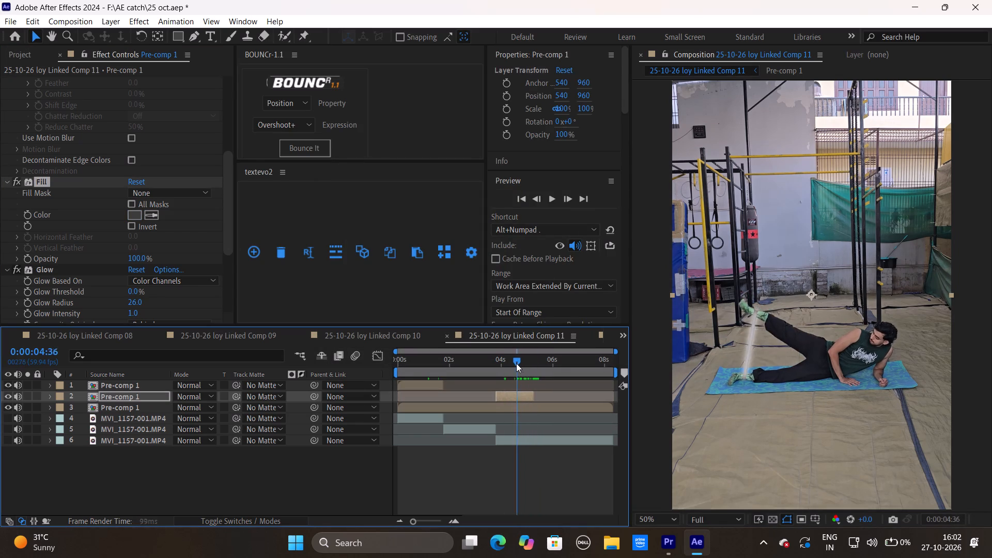
left_click(136, 213)
left_click_drag(345, 295, 332, 291)
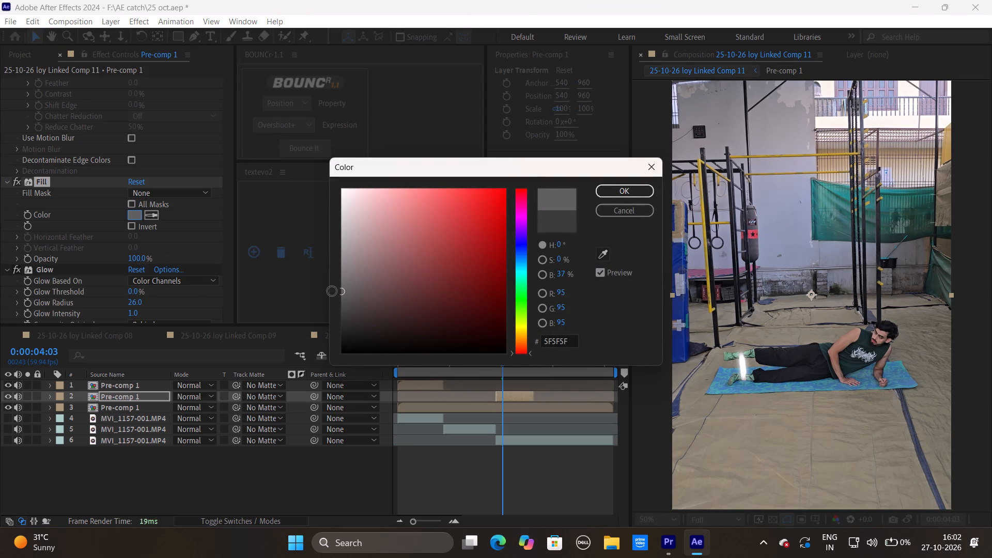
left_click_drag(332, 291, 336, 290)
left_click(630, 192)
left_click_drag(504, 361, 516, 360)
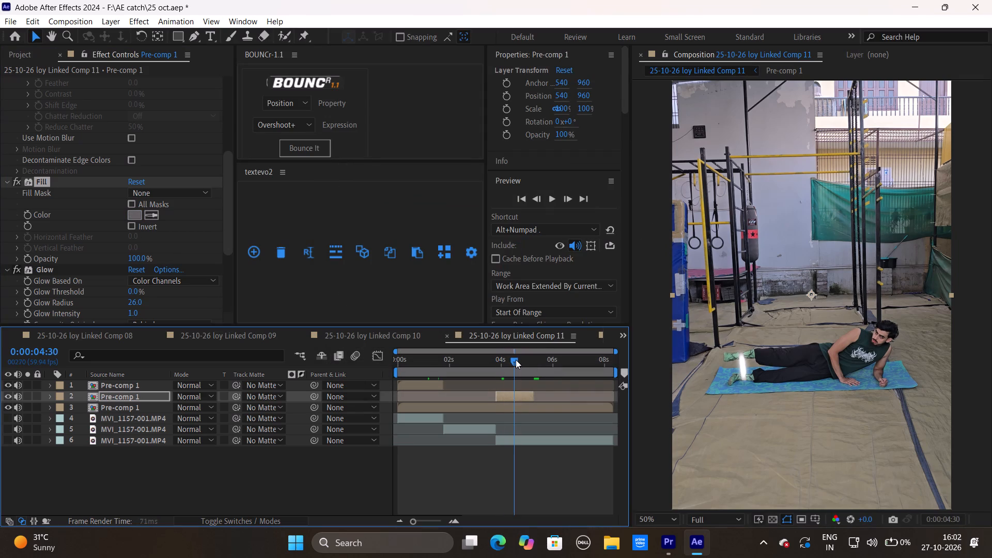
left_click_drag(516, 360, 538, 360)
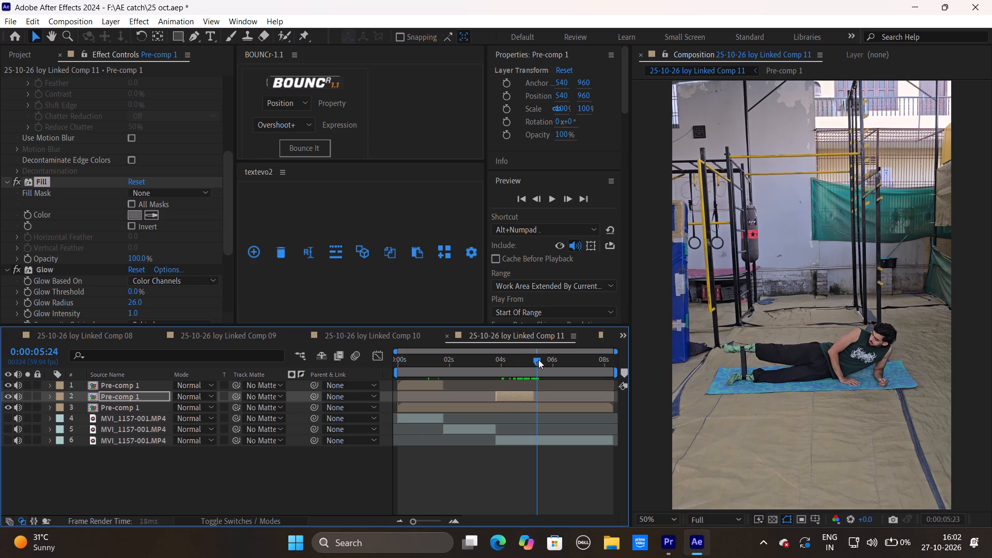
left_click_drag(538, 360, 540, 359)
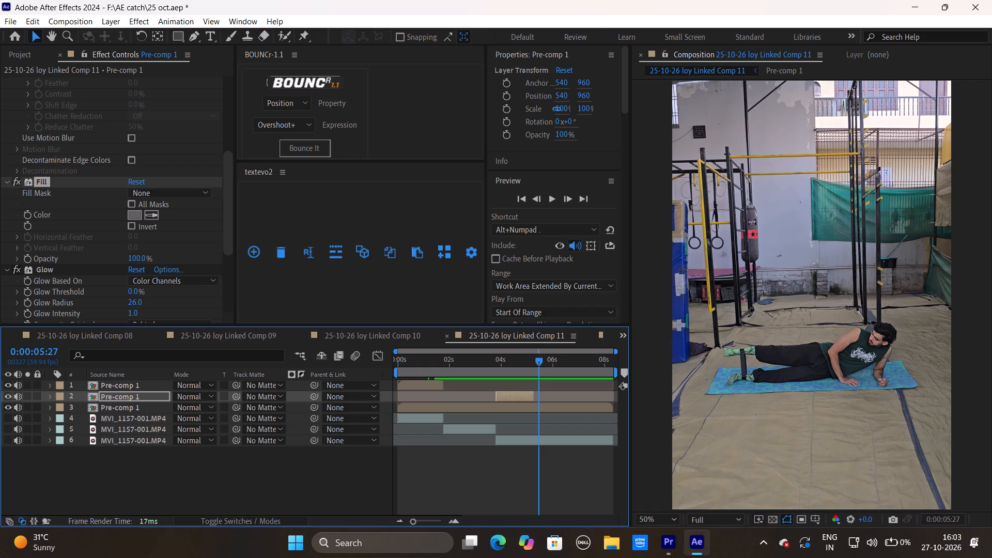
Return to Premiere Pro, select all caption clips on track V4 and set their stroke width to 4.
left_click(672, 547)
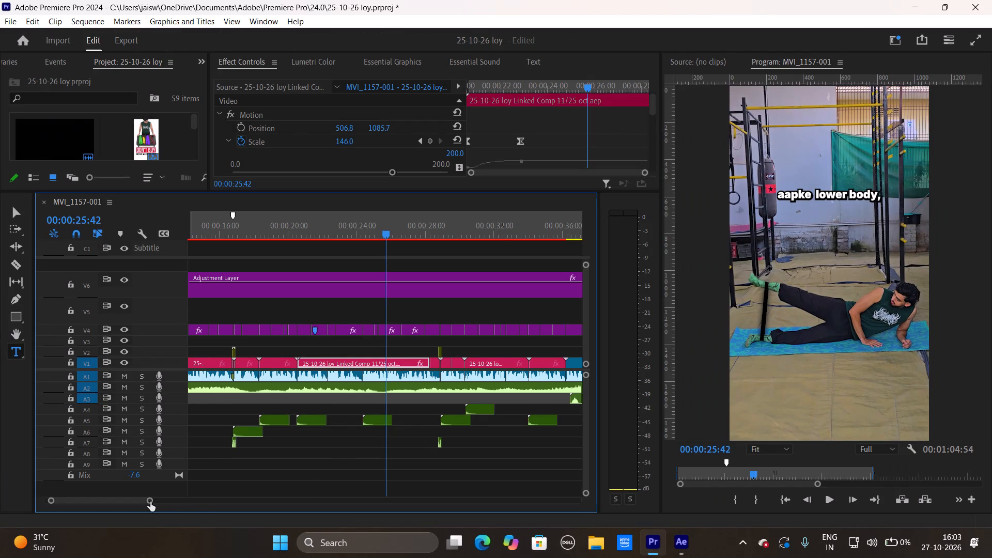
left_click_drag(150, 502, 230, 509)
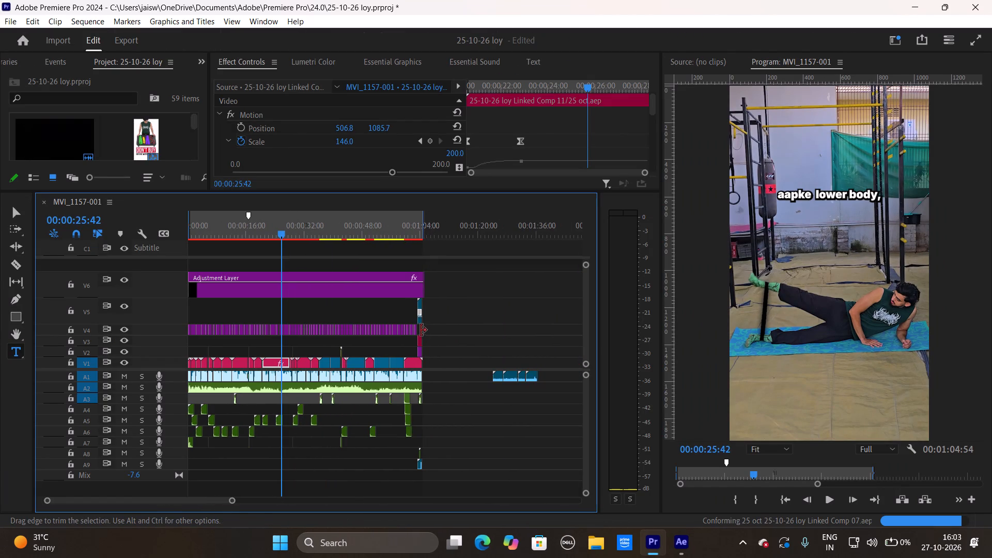
left_click_drag(430, 329, 281, 330)
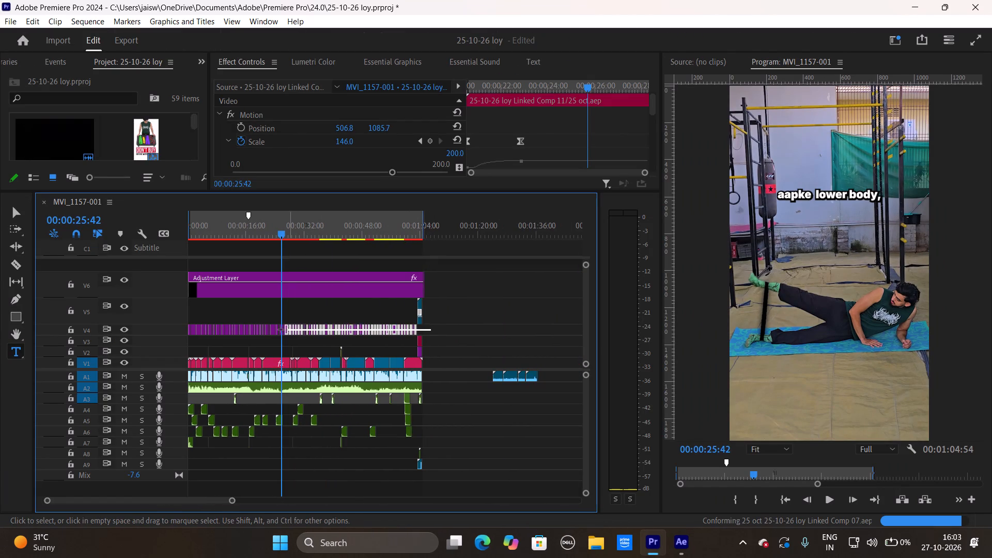
left_click_drag(281, 330, 167, 327)
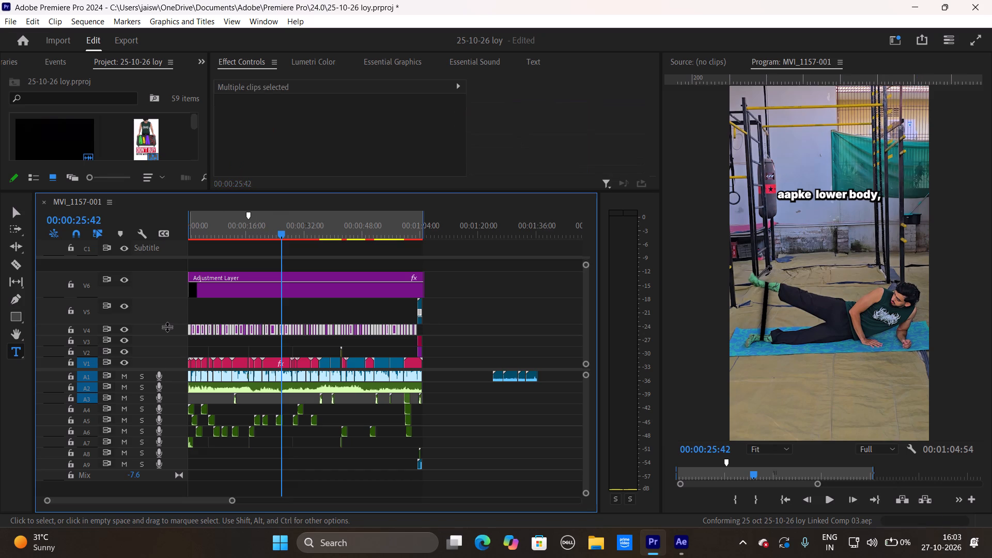
left_click(327, 63)
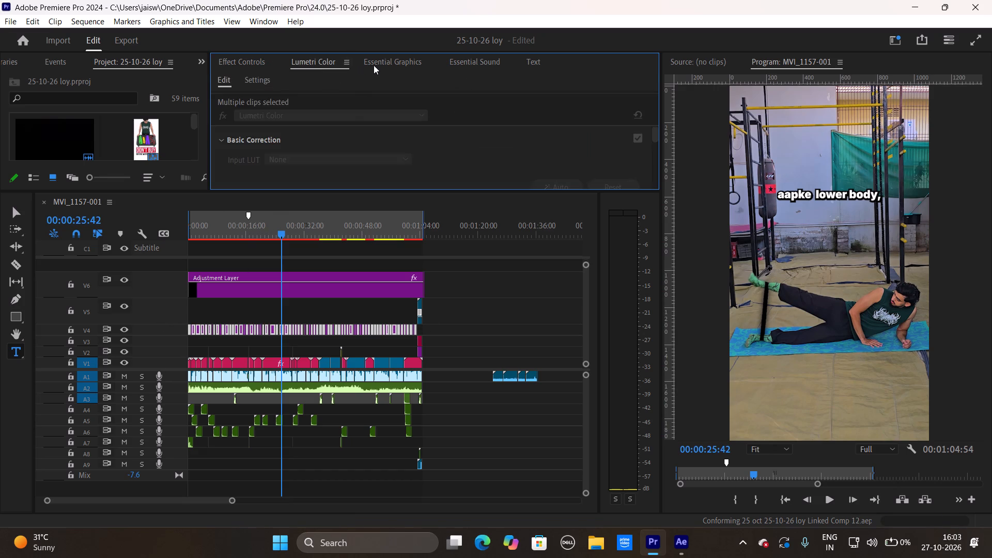
left_click(374, 65)
scroll(485, 168, "down", 12)
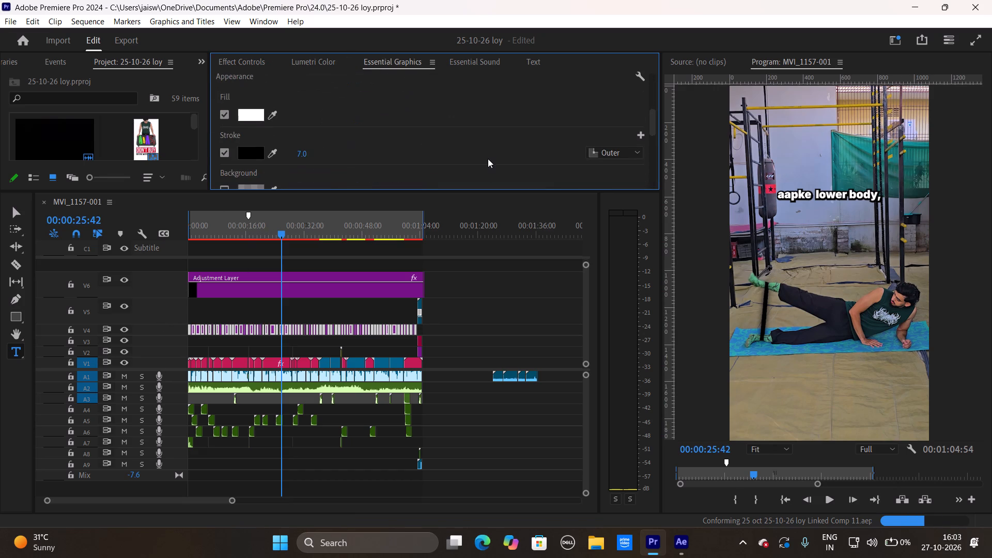
left_click(297, 153)
key("4")
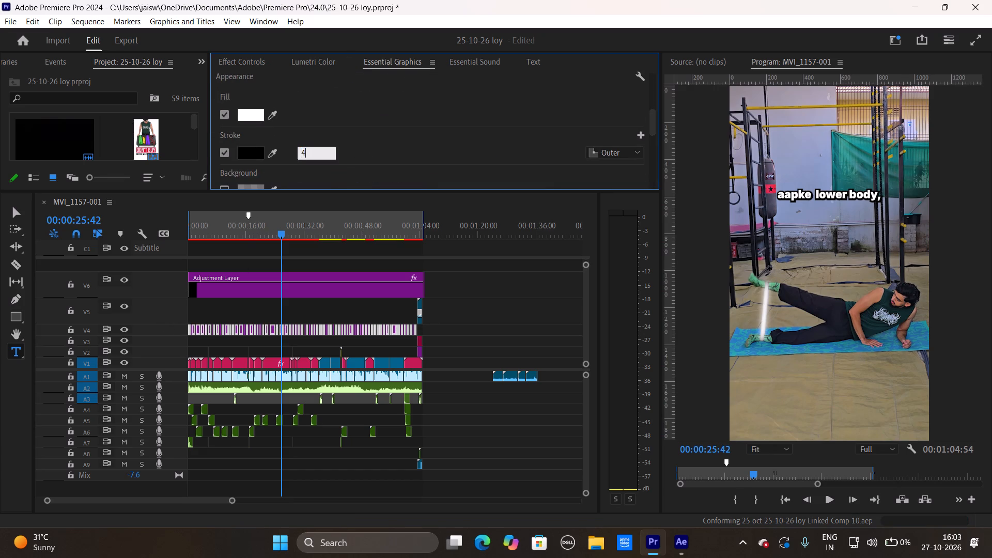
key("Return")
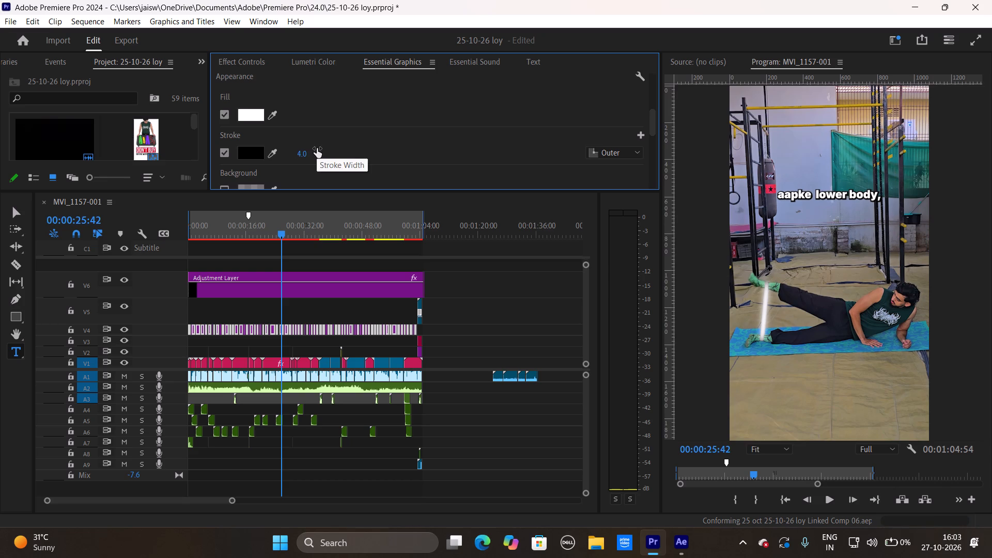
Set the stroke width of all selected V4 caption clips to 4.5 and deselect them.
left_click(317, 148)
type("4.5")
key("Return")
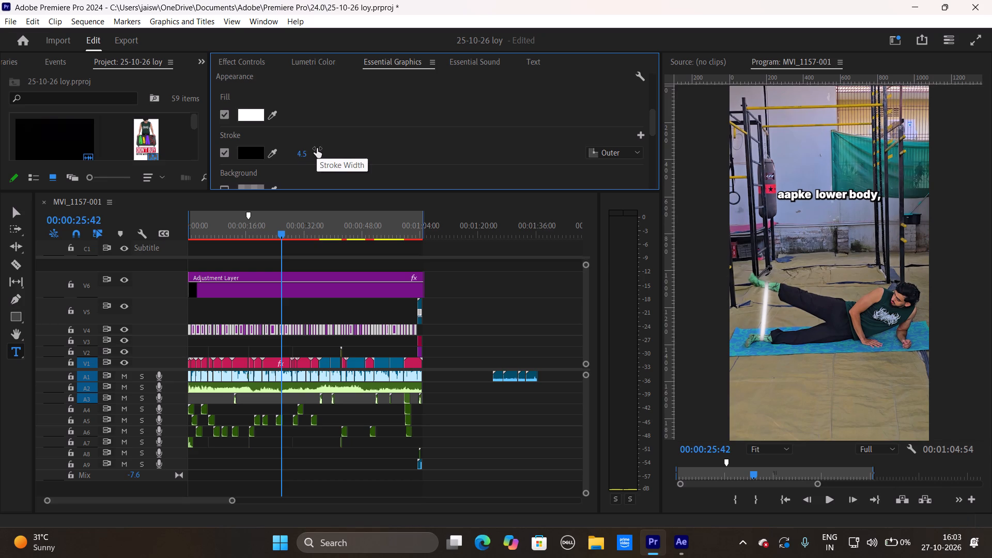
left_click(502, 330)
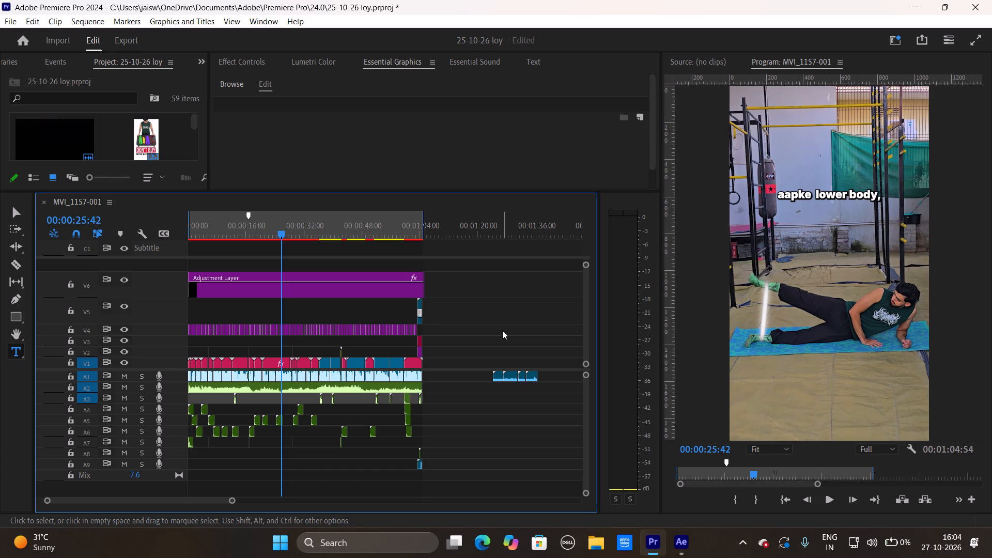
Go to the opening "Resistance band" shot at 00:00:00:15 and open its linked comp on V1 in After Effects.
left_click_drag(276, 228, 212, 241)
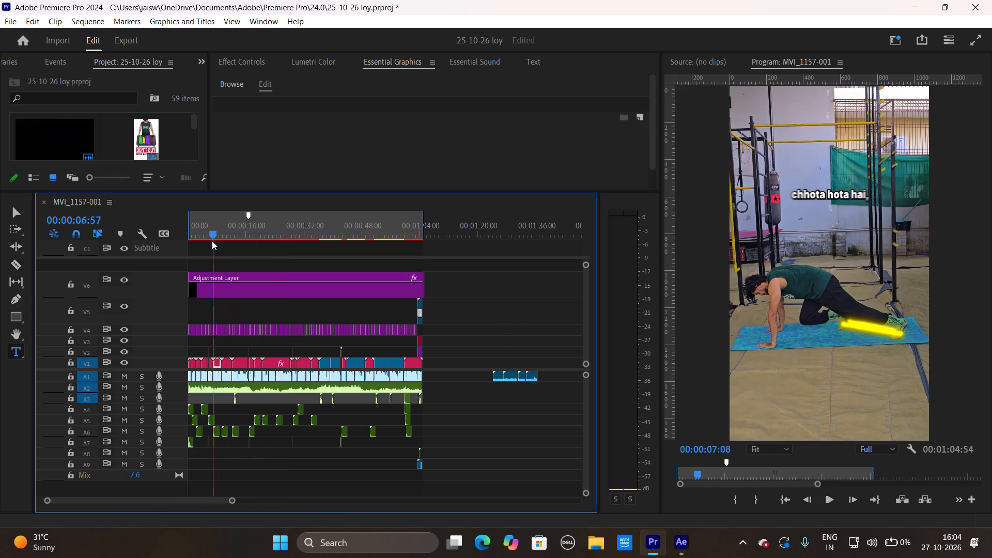
left_click_drag(212, 241, 165, 249)
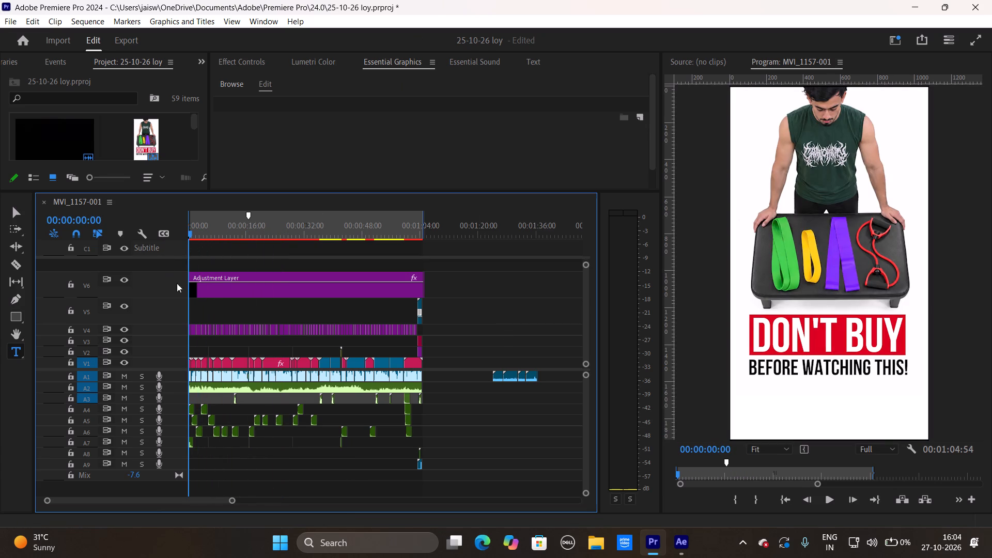
left_click_drag(232, 501, 225, 501)
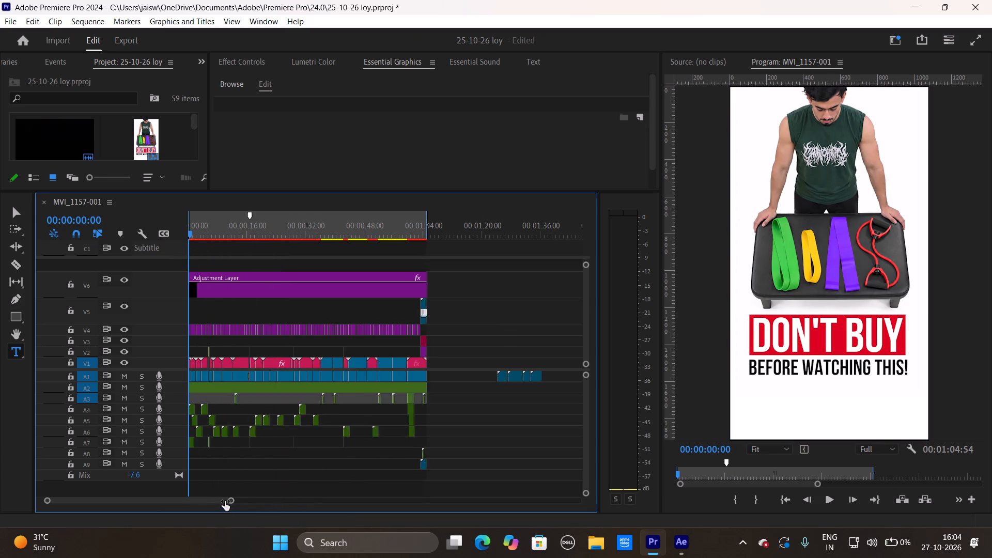
left_click_drag(225, 501, 175, 505)
left_click_drag(192, 232, 201, 233)
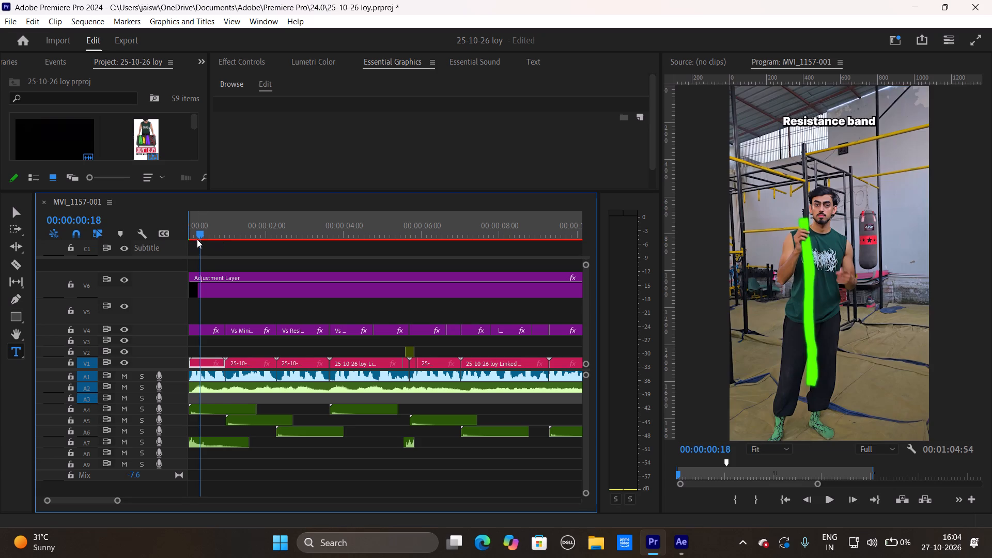
left_click_drag(197, 239, 216, 239)
left_click_drag(202, 228, 211, 228)
left_click_drag(209, 229, 199, 231)
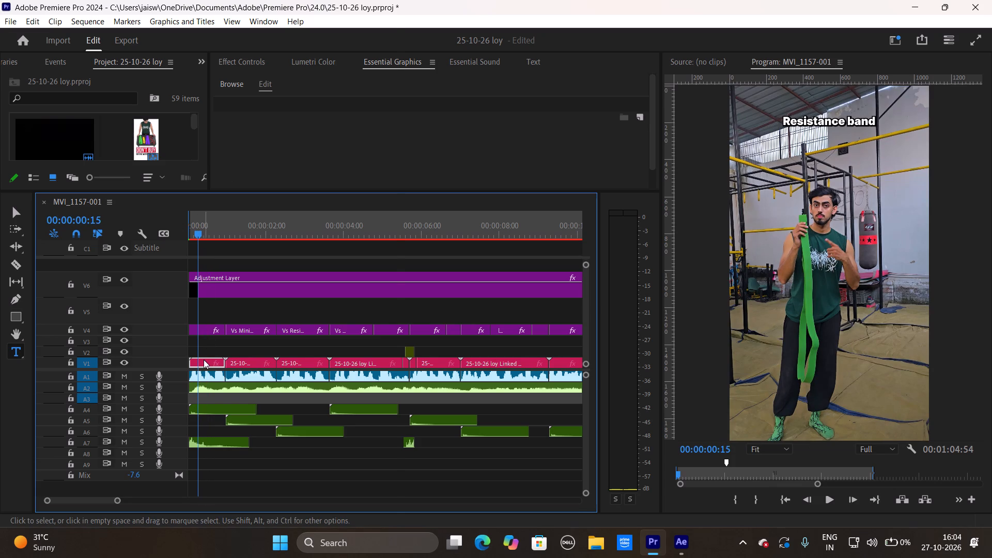
right_click(203, 359)
left_click(253, 105)
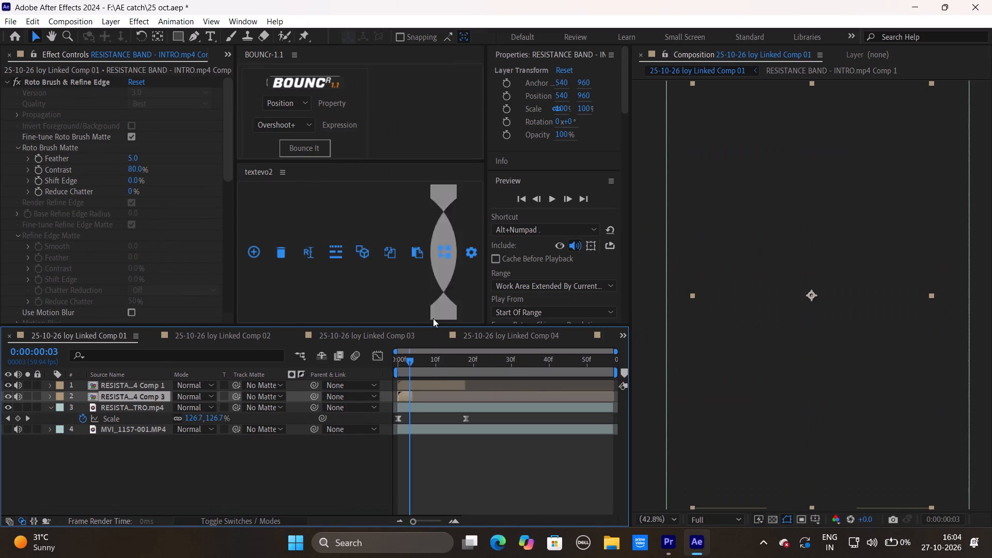
Set the Deep Glow 2 radius of the RESISTANCE BAND - INTRO.mp4 Comp 1 layer to 11 and check the glow at 0:00:00:06.
left_click_drag(413, 361, 406, 362)
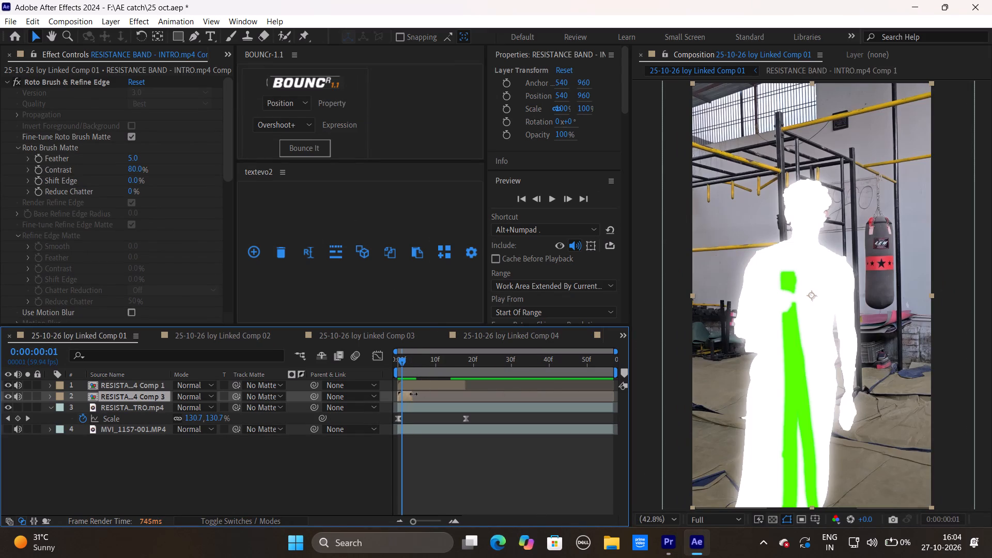
left_click(408, 383)
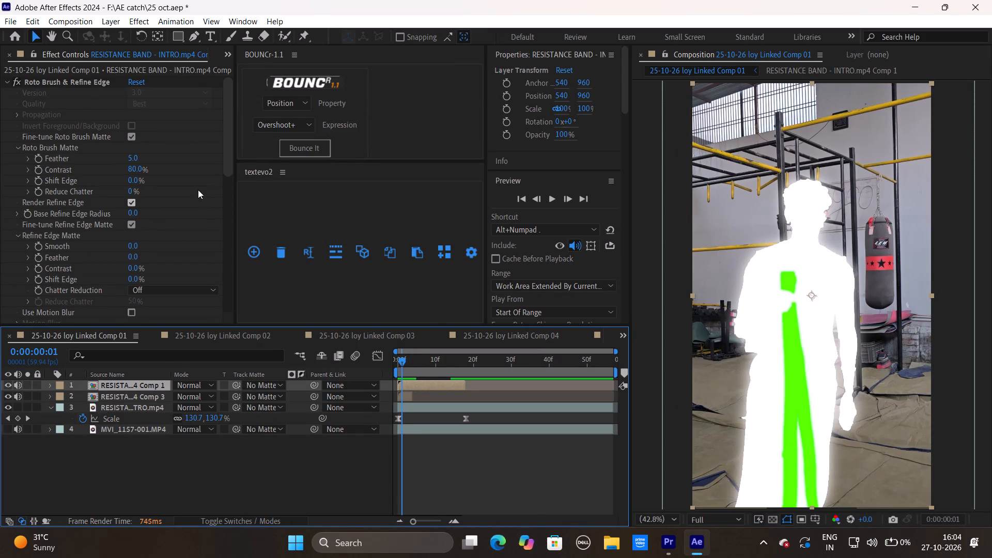
scroll(191, 176, "down", 6)
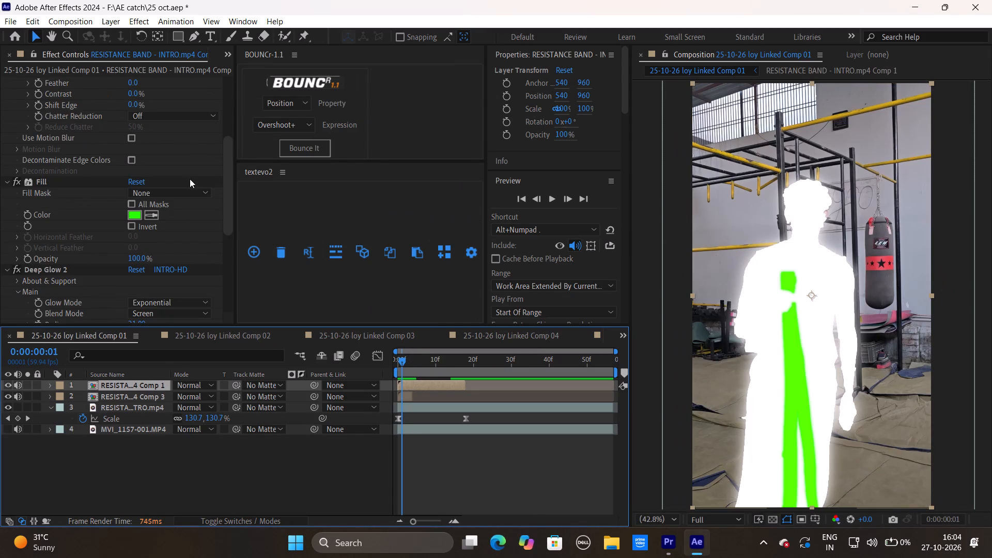
scroll(190, 226, "down", 3)
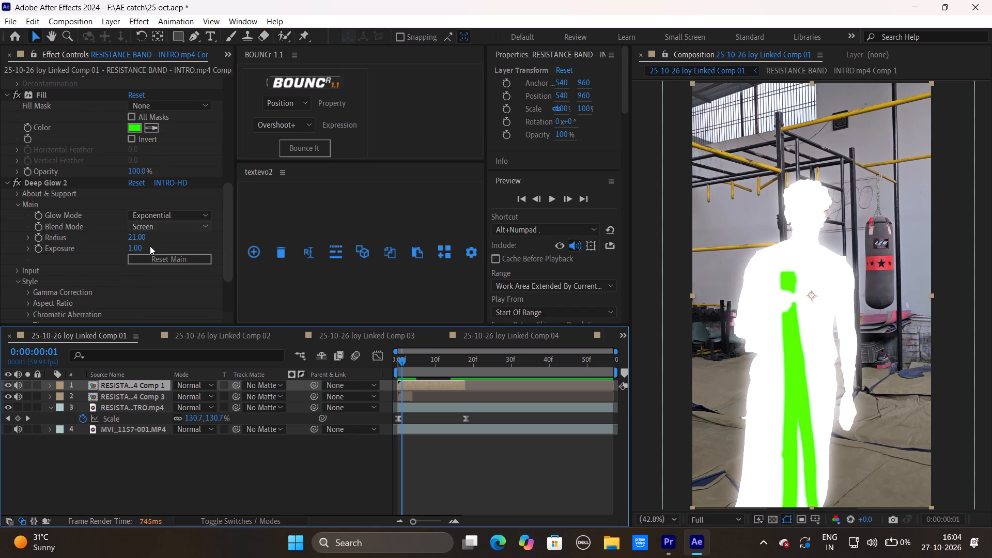
left_click_drag(138, 238, 98, 244)
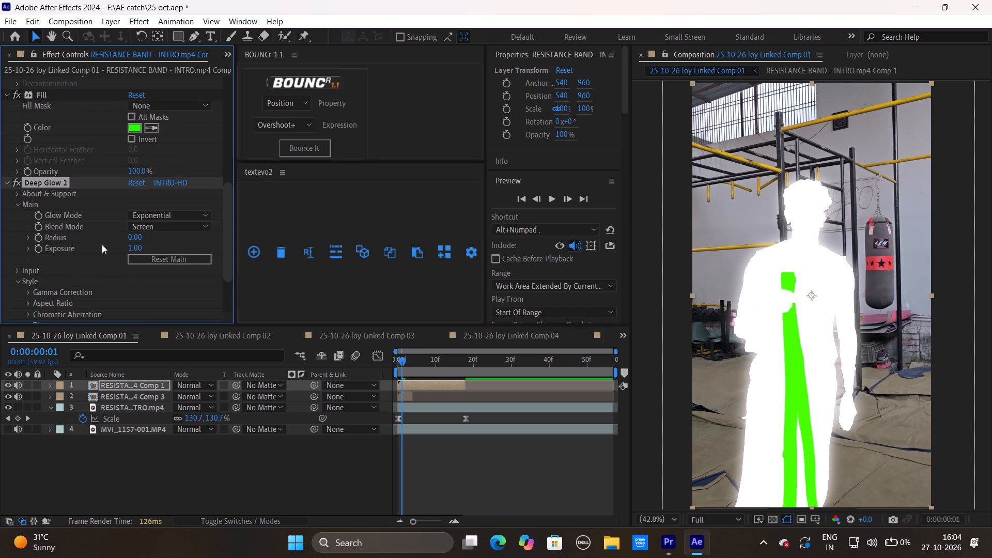
left_click(137, 239)
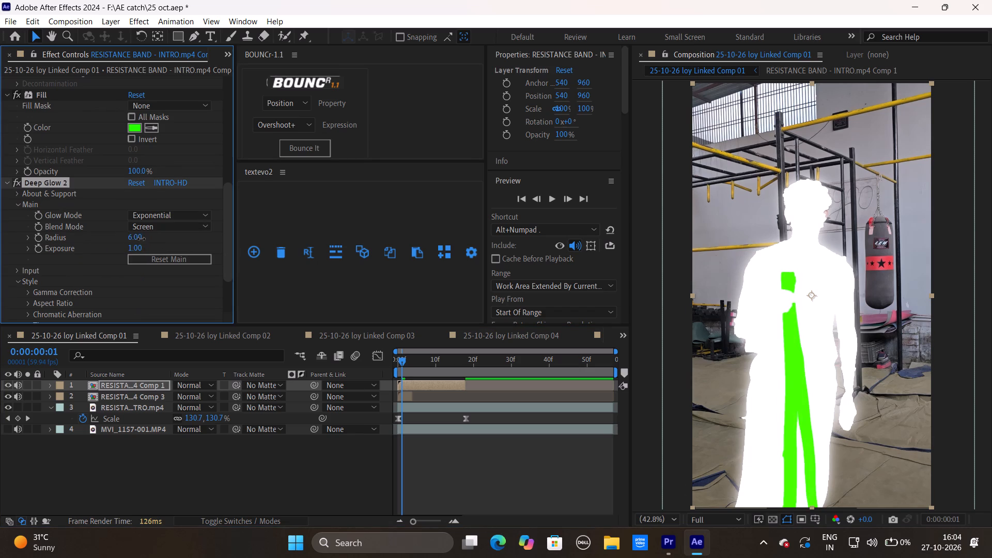
left_click(141, 239)
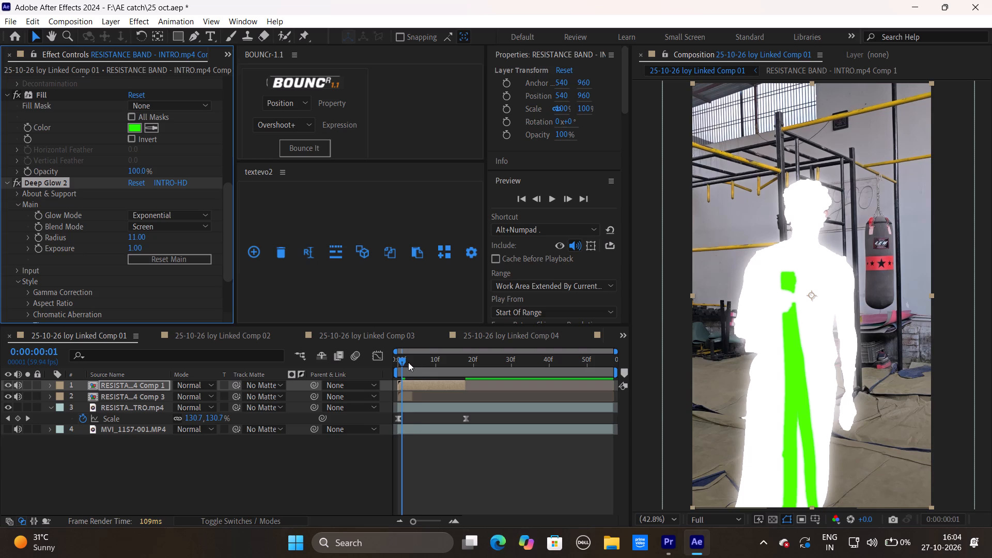
left_click_drag(403, 355, 420, 355)
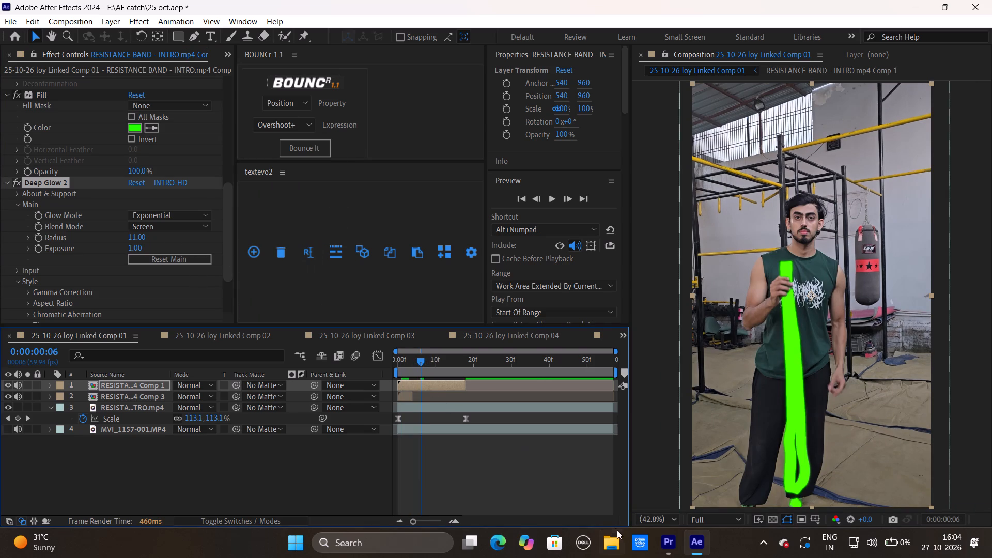
Return to Premiere Pro and open the "Vs Mini loop band" linked comp on V1 at 00:00:01:24 in After Effects.
left_click(662, 539)
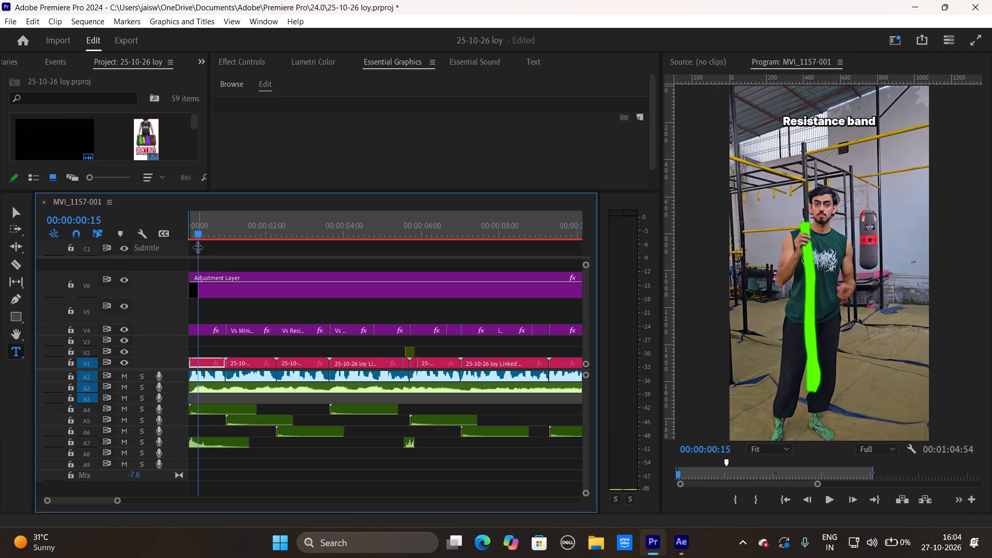
left_click_drag(194, 237, 238, 240)
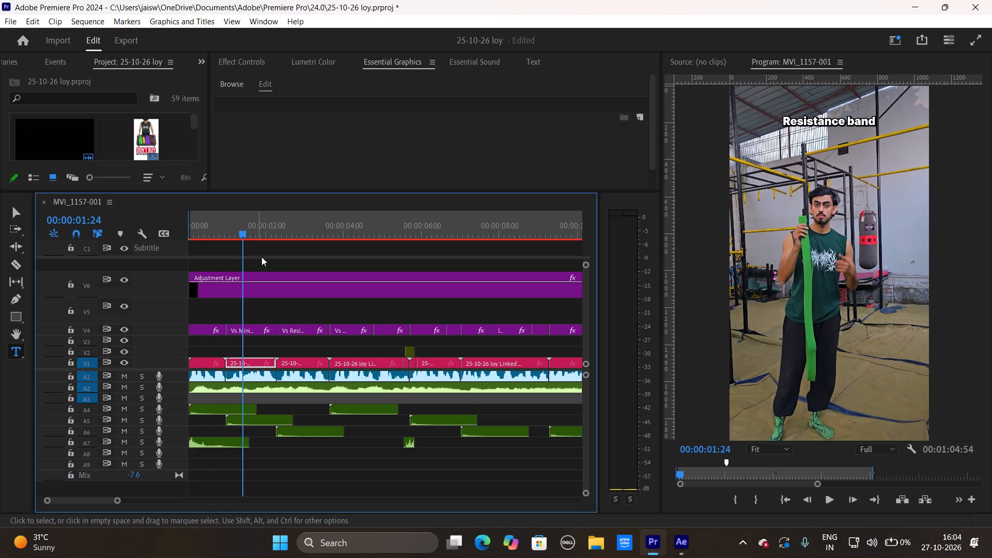
right_click(250, 362)
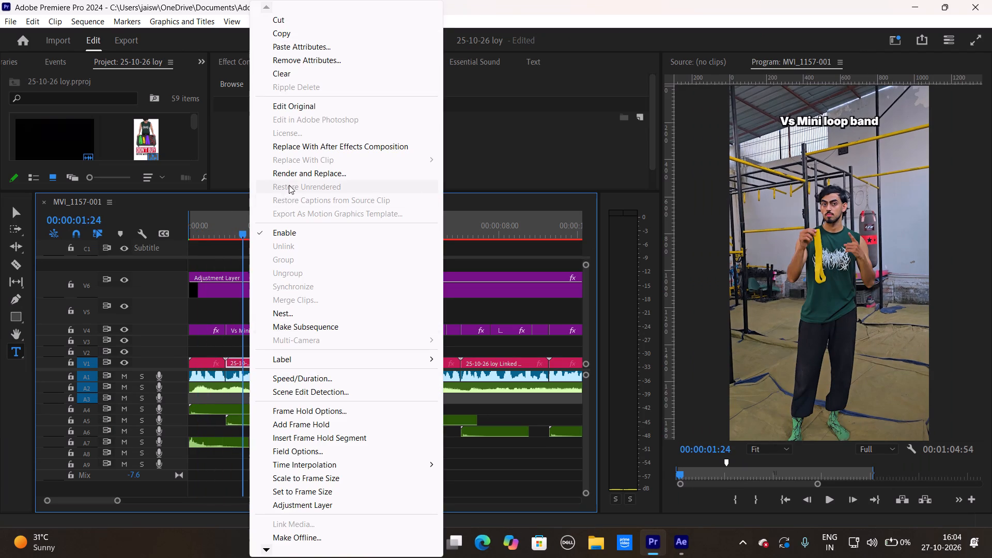
left_click(286, 106)
At 0:00:00:08, set the Deep Glow 2 radius of the MINI LOOP BAND - INTRO.mp4 Comp 1 layer to 23.
left_click_drag(467, 352, 418, 364)
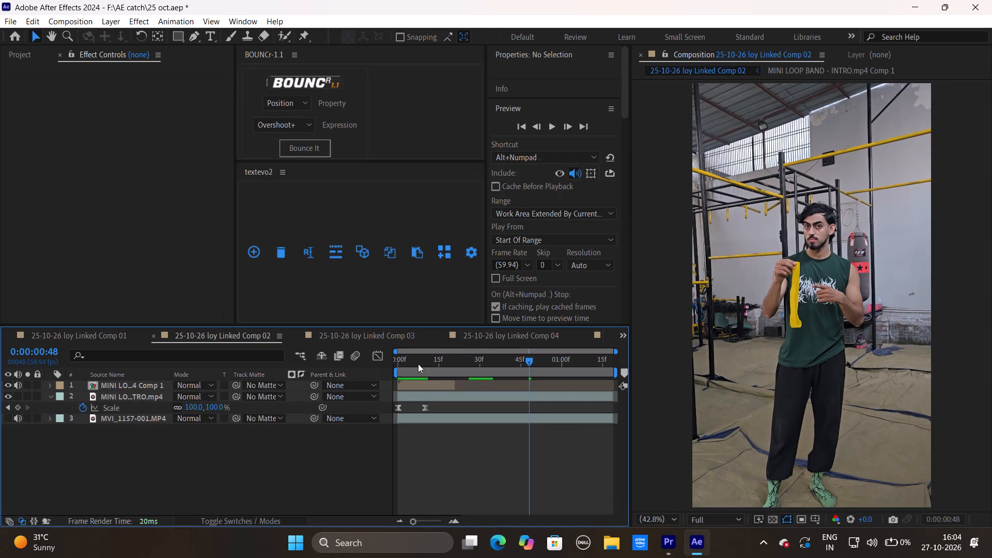
left_click_drag(418, 364, 417, 364)
left_click_drag(497, 362, 421, 373)
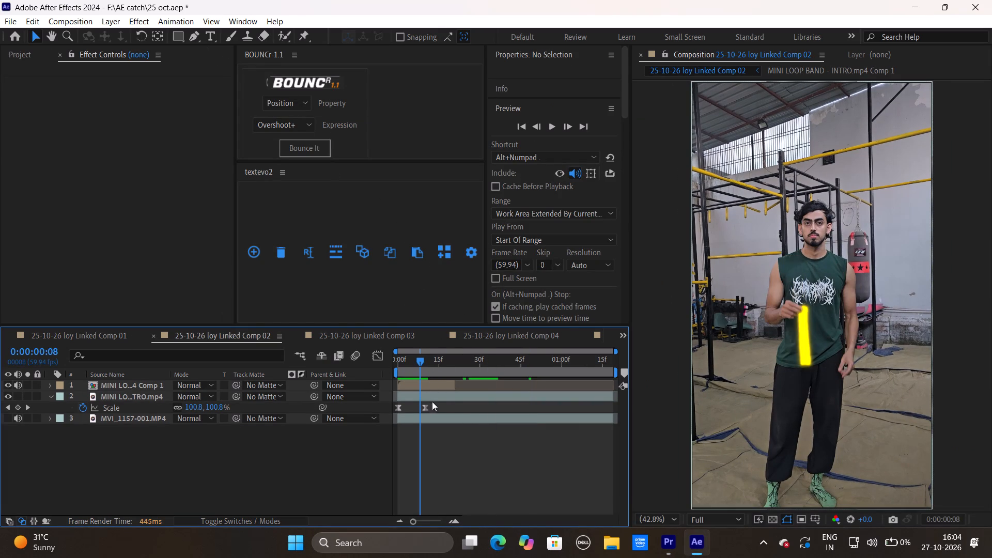
left_click(420, 384)
scroll(161, 231, "down", 6)
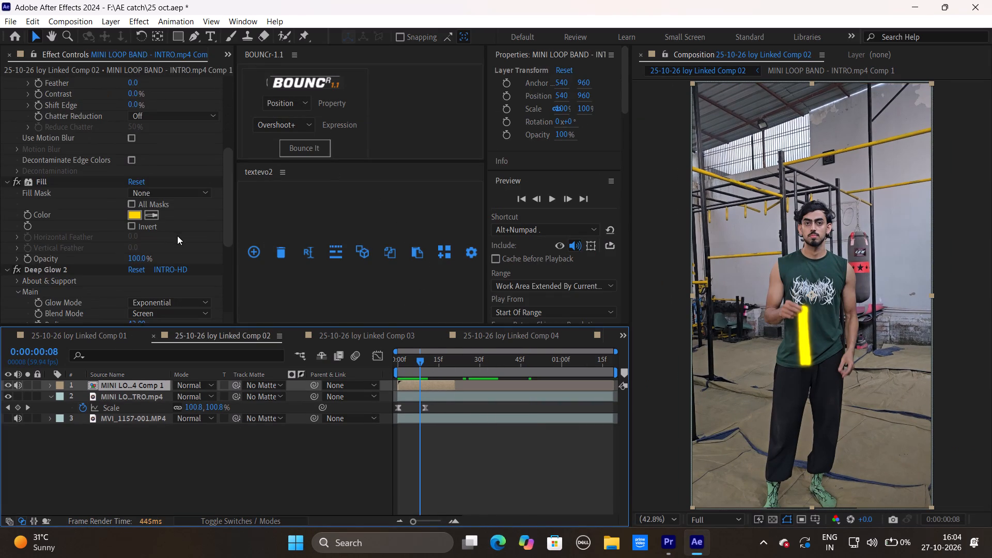
scroll(210, 246, "down", 4)
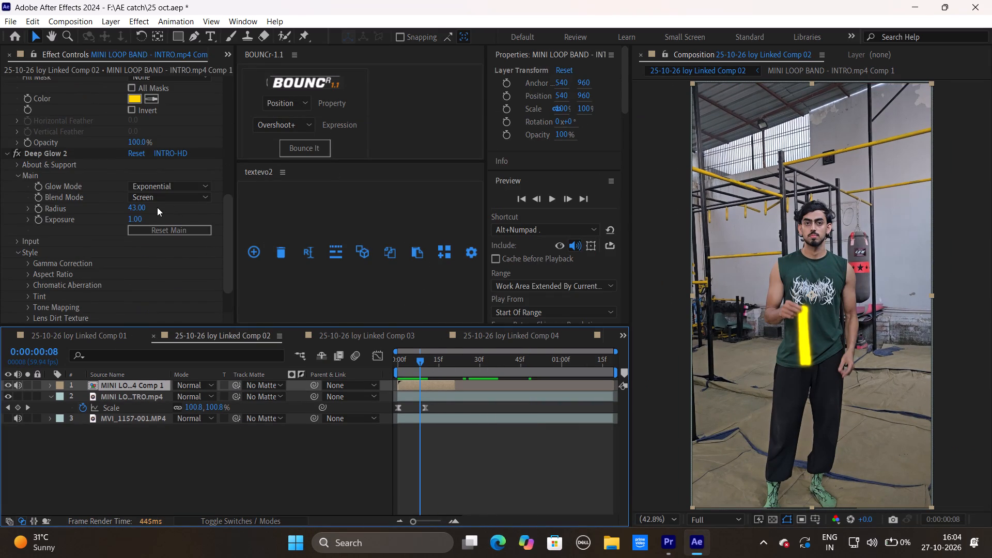
left_click_drag(142, 208, 120, 213)
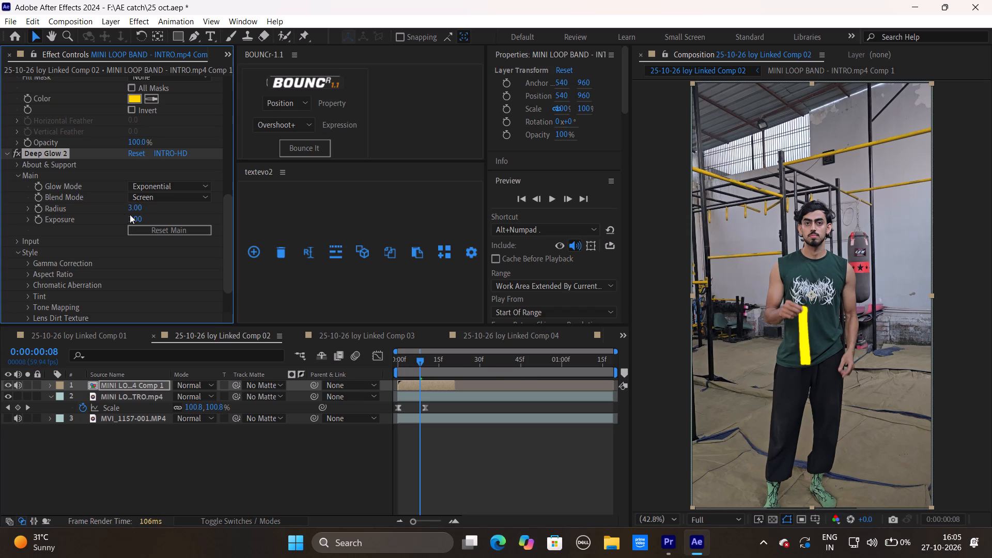
left_click_drag(131, 209, 138, 209)
left_click_drag(136, 211, 137, 211)
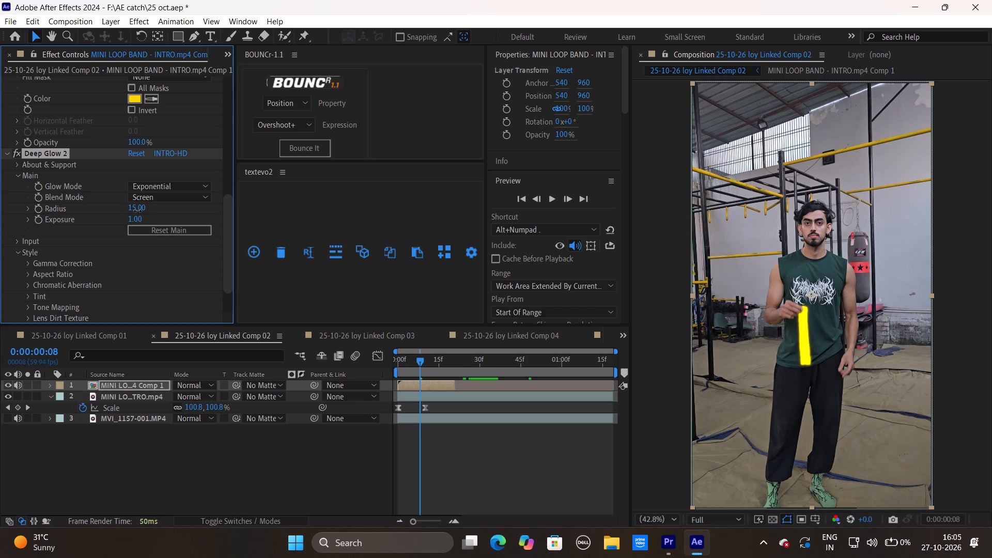
left_click_drag(137, 211, 138, 211)
left_click_drag(138, 211, 142, 211)
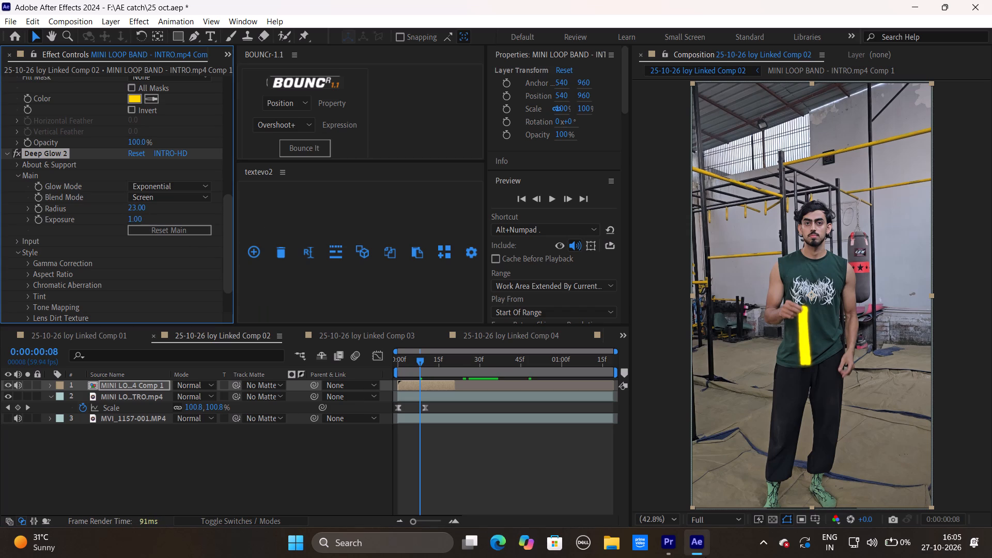
Return to Premiere Pro, check the mini loop band glow, and open the "Vs Resistance tube" linked comp at 00:00:02:29 in After Effects.
left_click(659, 534)
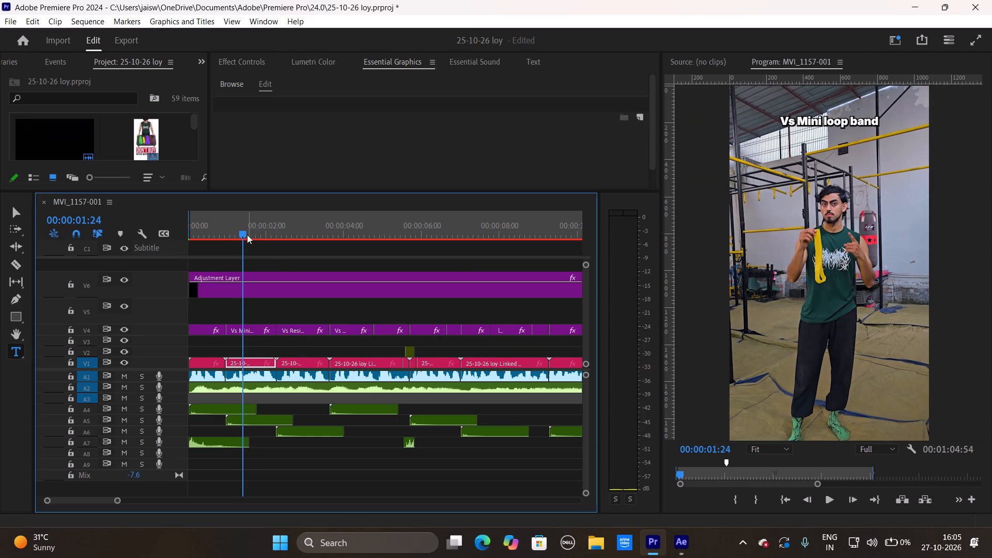
left_click_drag(245, 233, 237, 238)
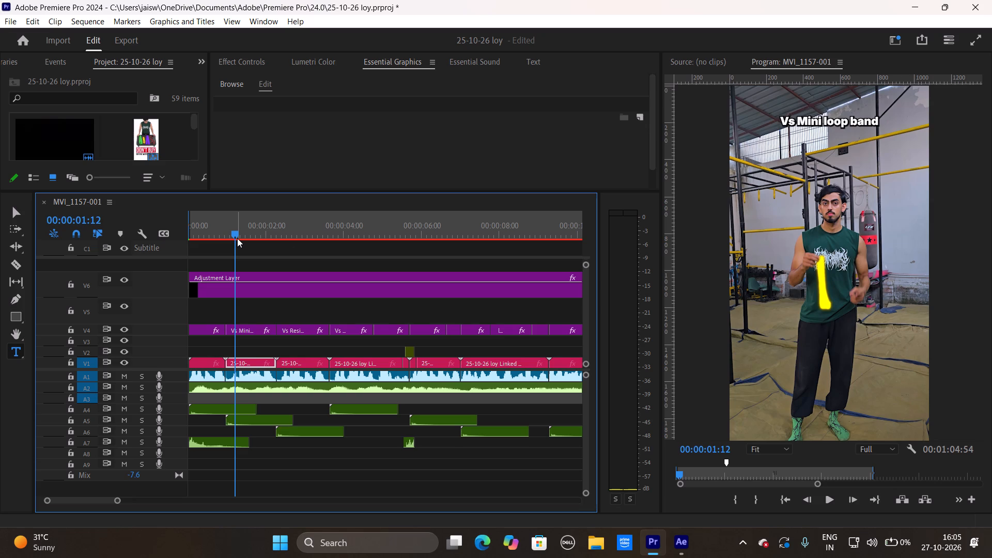
left_click_drag(244, 231, 236, 234)
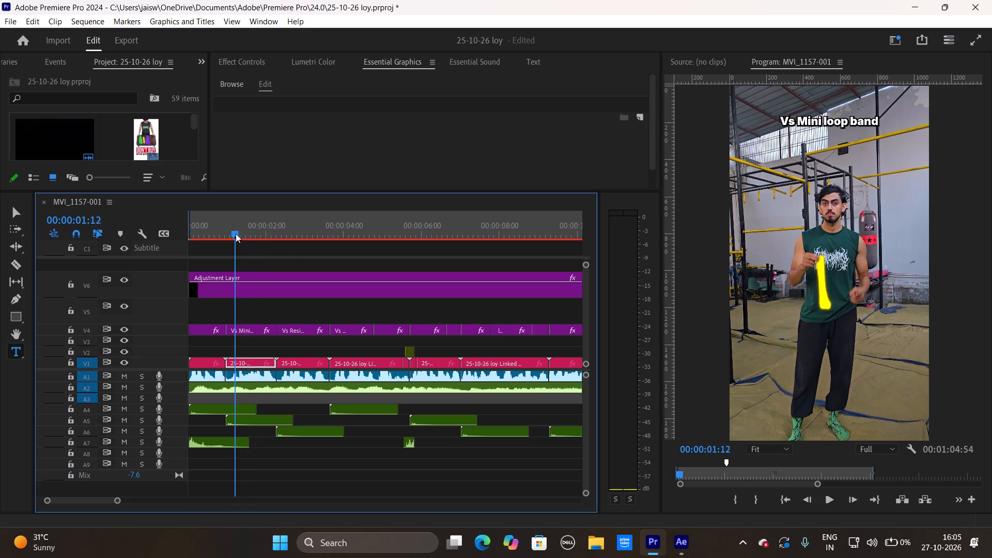
left_click_drag(236, 234, 287, 234)
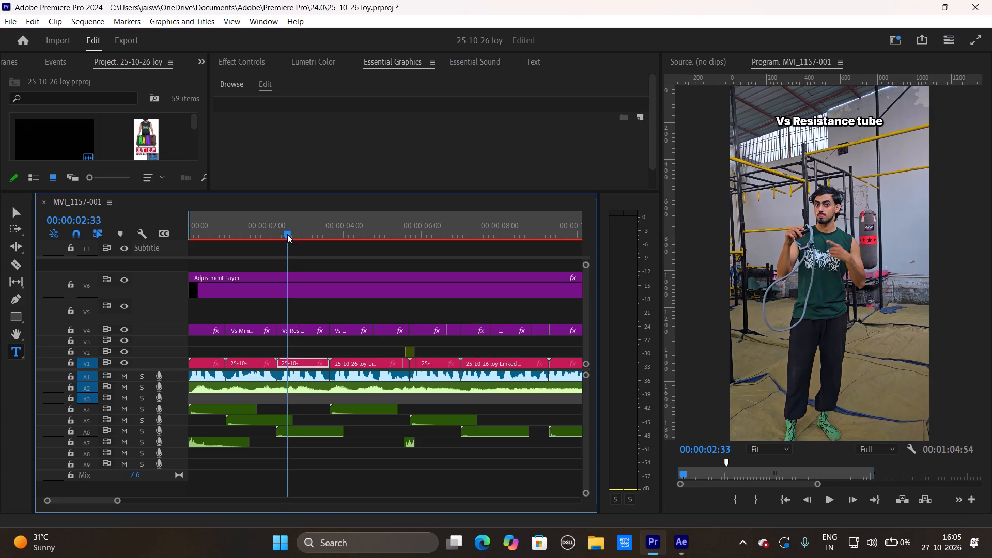
left_click_drag(287, 234, 286, 234)
right_click(291, 363)
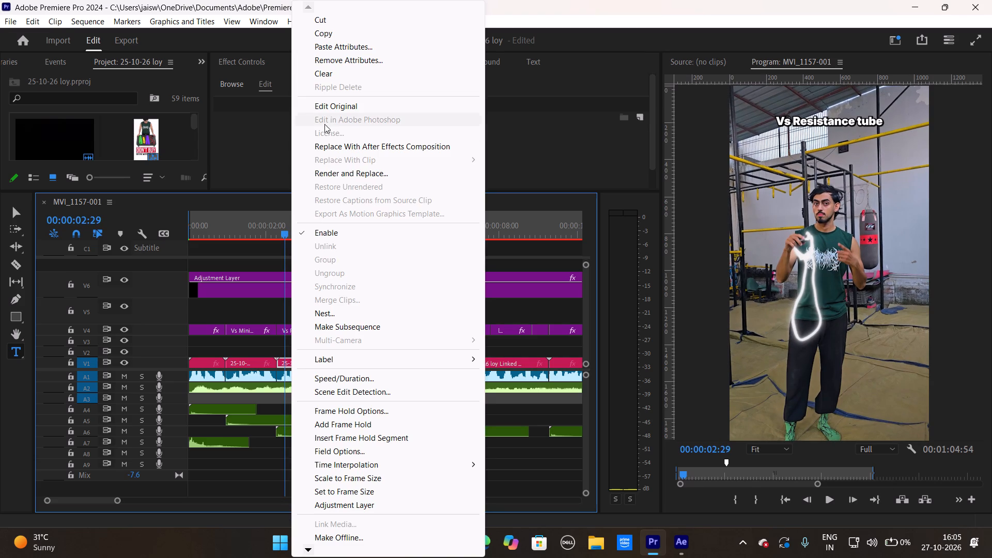
left_click(324, 110)
At 0:00:00:03, set the Deep Glow 2 radius of the RESISTANCE TUBE - INTRO.mp4 Comp 1 layer to 44.
left_click_drag(496, 355, 469, 357)
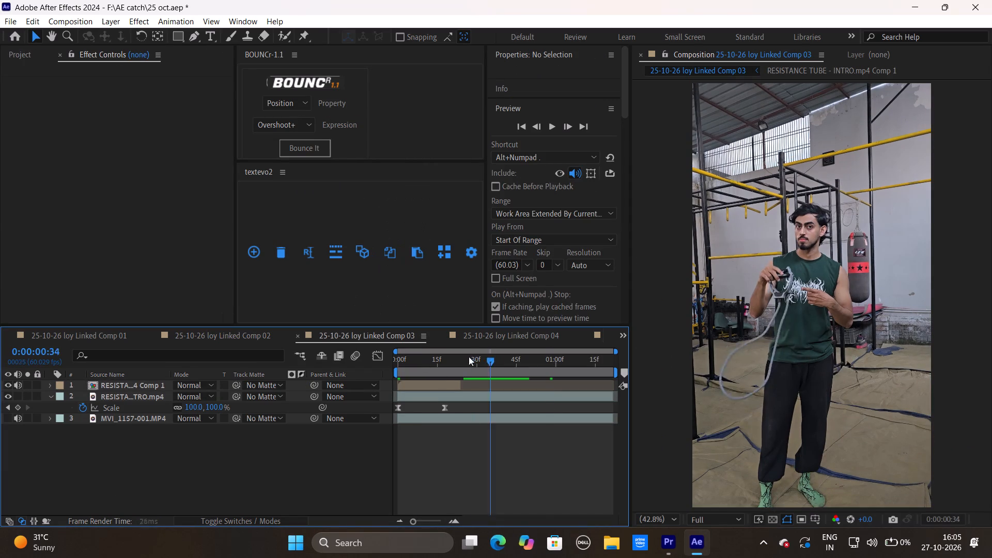
left_click_drag(469, 357, 410, 358)
left_click(430, 383)
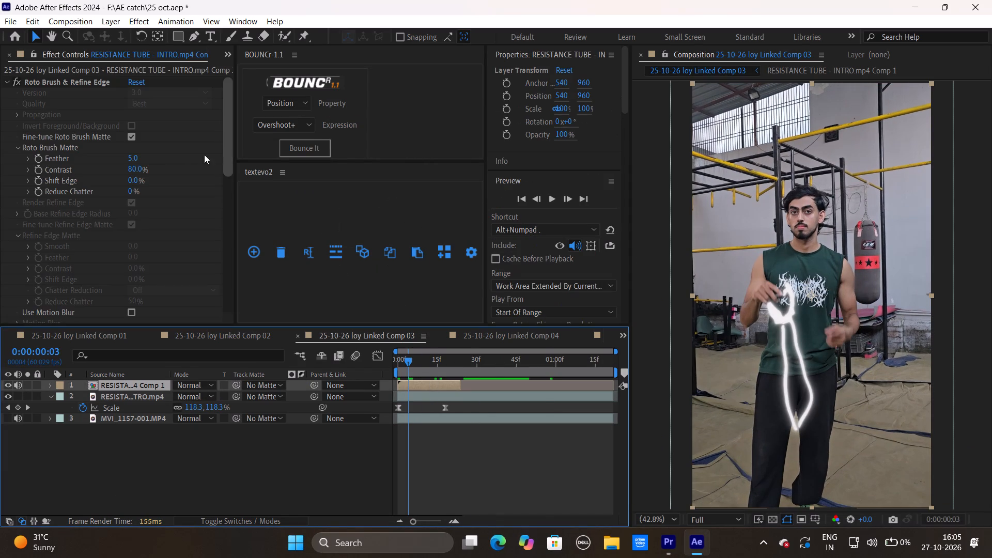
scroll(215, 176, "down", 6)
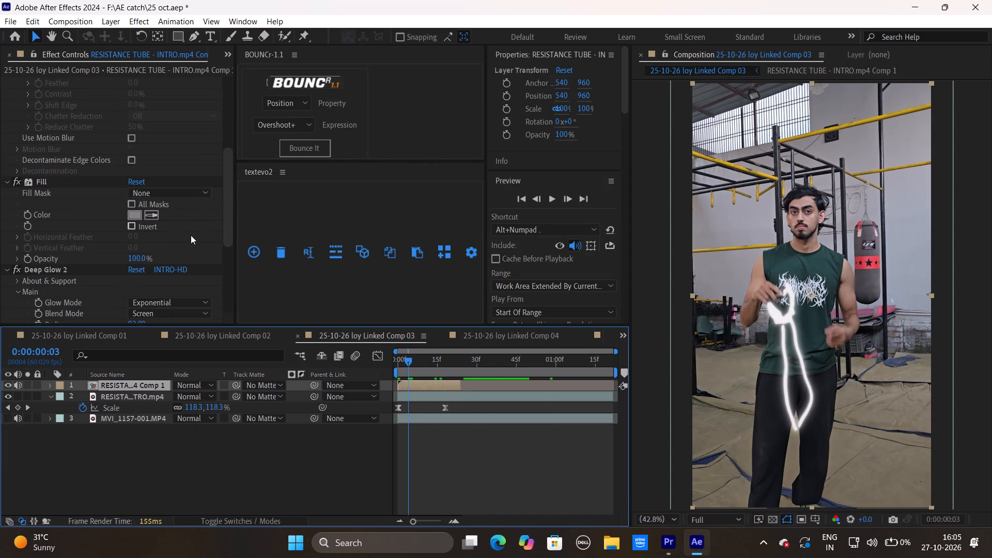
scroll(191, 235, "down", 5)
scroll(190, 242, "up", 1)
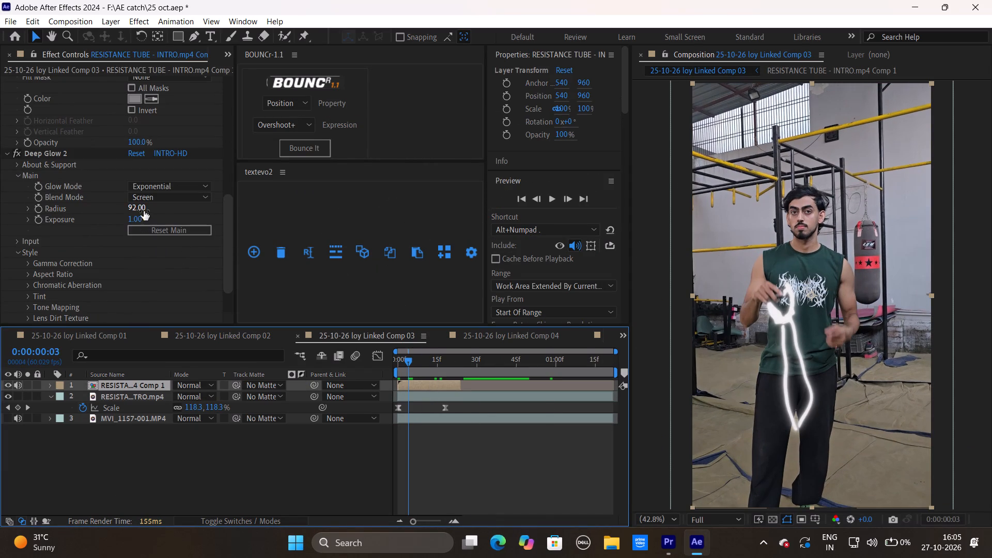
left_click_drag(140, 209, 110, 209)
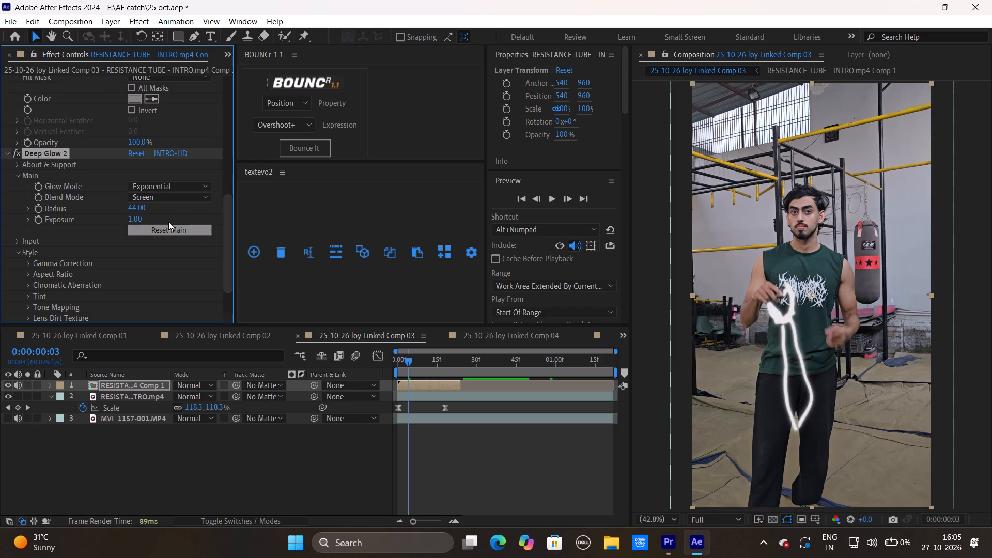
Return to Premiere Pro and open the "Vs Thera band" linked comp on V1 at 00:00:04:10 in After Effects.
left_click(667, 545)
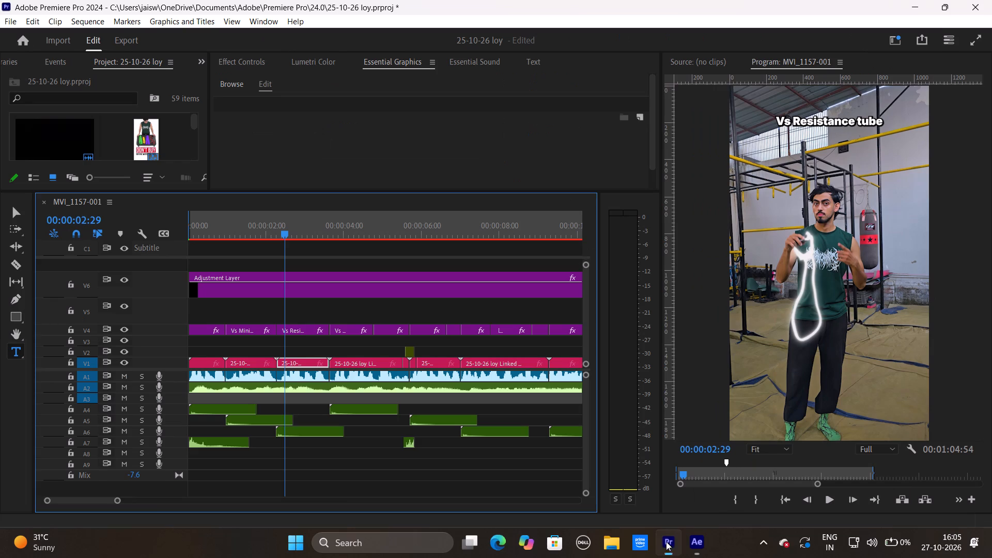
left_click_drag(289, 238, 352, 244)
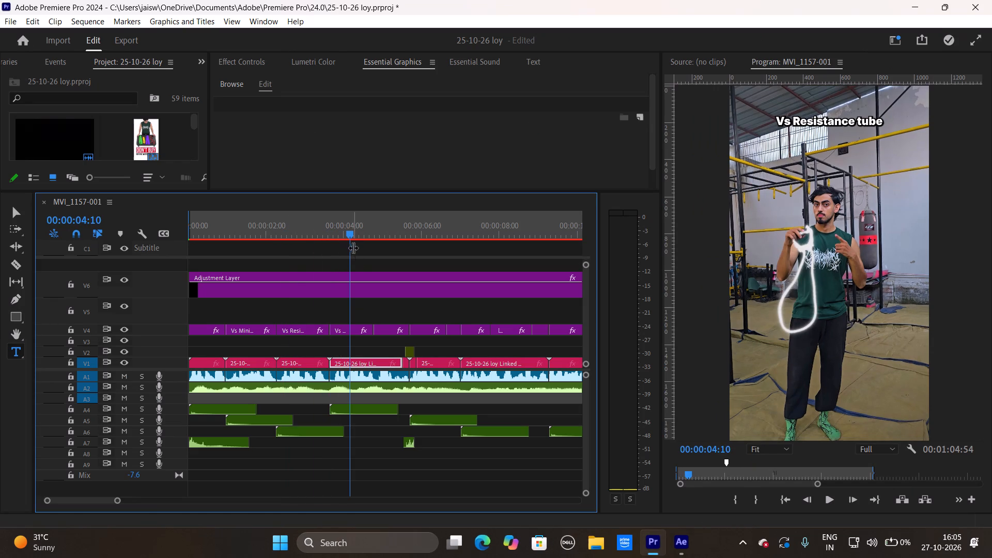
right_click(346, 363)
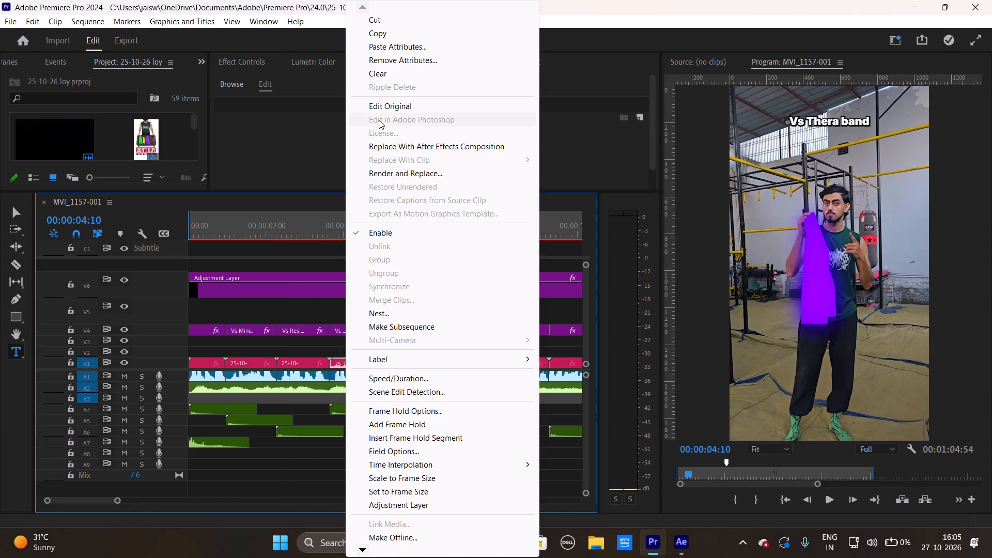
left_click(376, 104)
At 0:00:00:00, set the Glow effect's radius on the THEARA BAND - INTRO.mp4 Comp 1 layer to 38.
left_click_drag(504, 359, 437, 361)
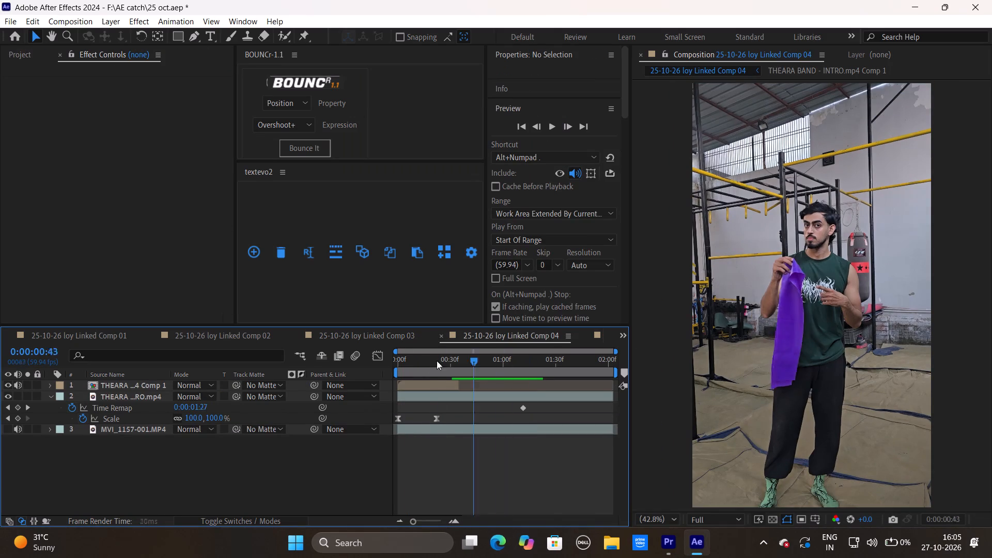
left_click_drag(437, 361, 396, 365)
left_click(412, 386)
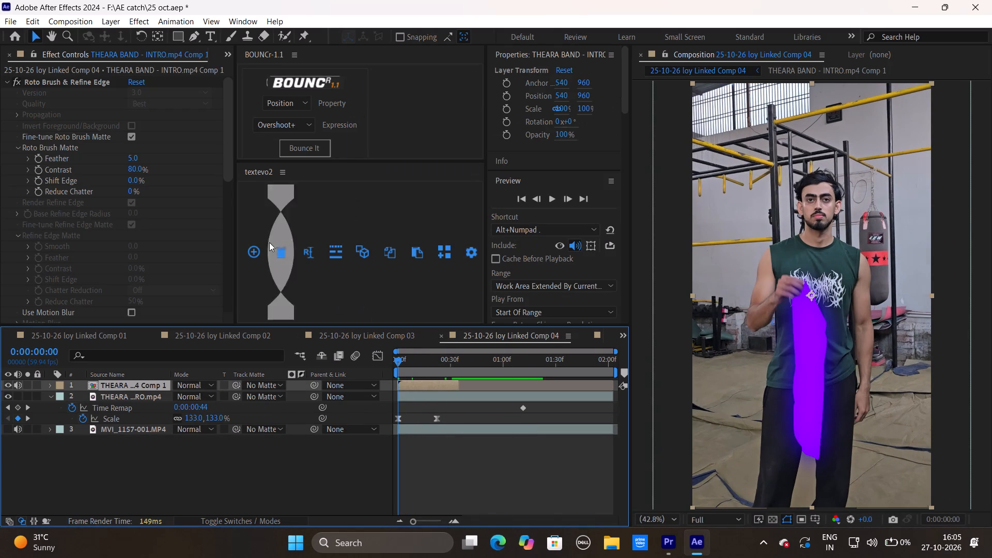
scroll(182, 205, "down", 3)
scroll(189, 209, "up", 1)
scroll(189, 209, "down", 2)
scroll(195, 289, "down", 3)
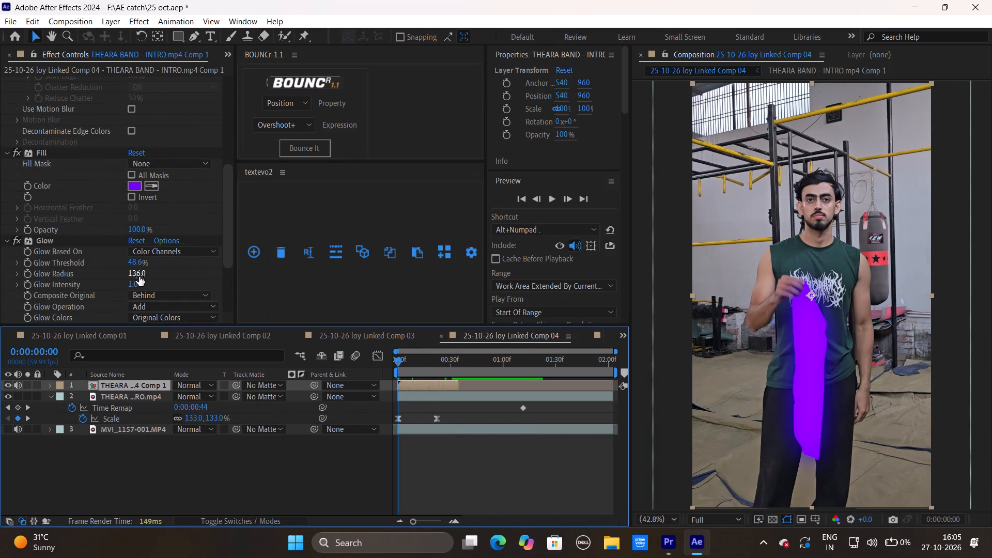
left_click_drag(138, 276, 121, 275)
left_click_drag(142, 270, 111, 268)
left_click_drag(138, 278, 123, 278)
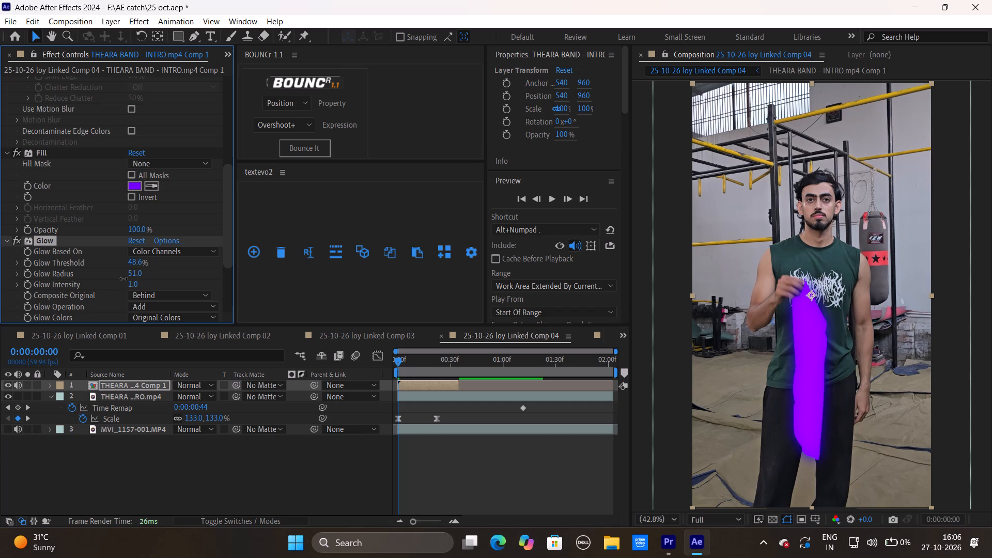
left_click_drag(123, 278, 118, 278)
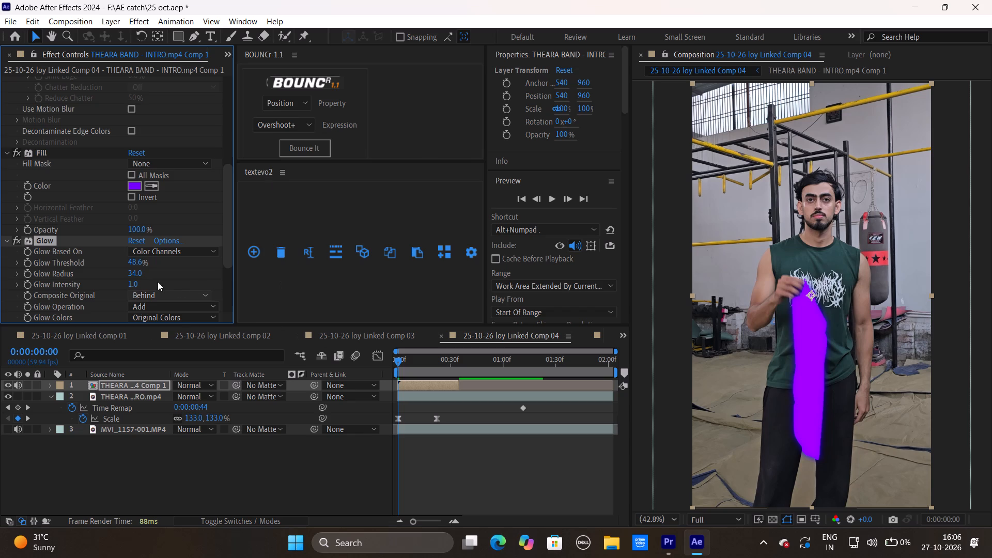
left_click(138, 275)
type("38")
key("Return")
Return to Premiere Pro and open the "So jo Resistance band" linked comp on V1 at 00:00:05:54 in After Effects.
left_click(675, 542)
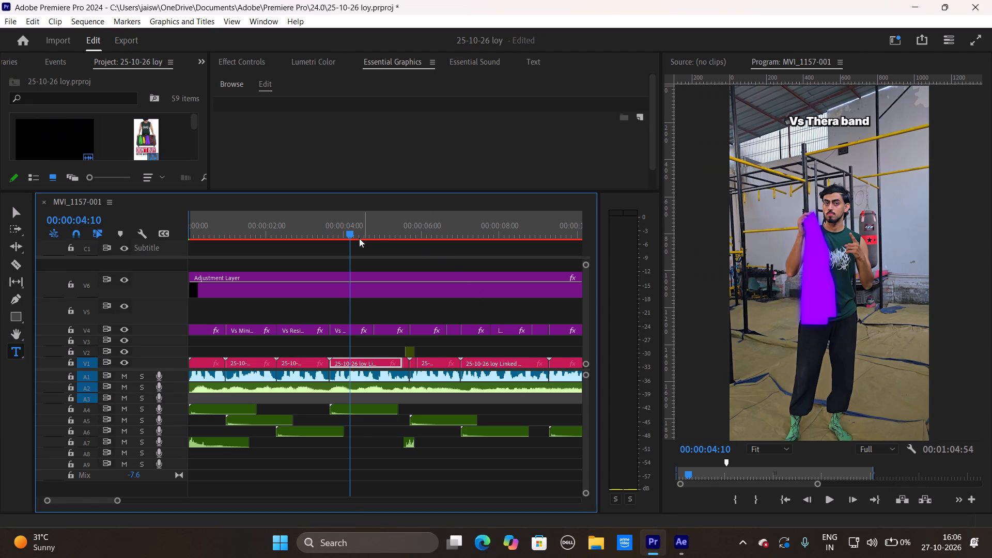
left_click_drag(349, 244, 407, 250)
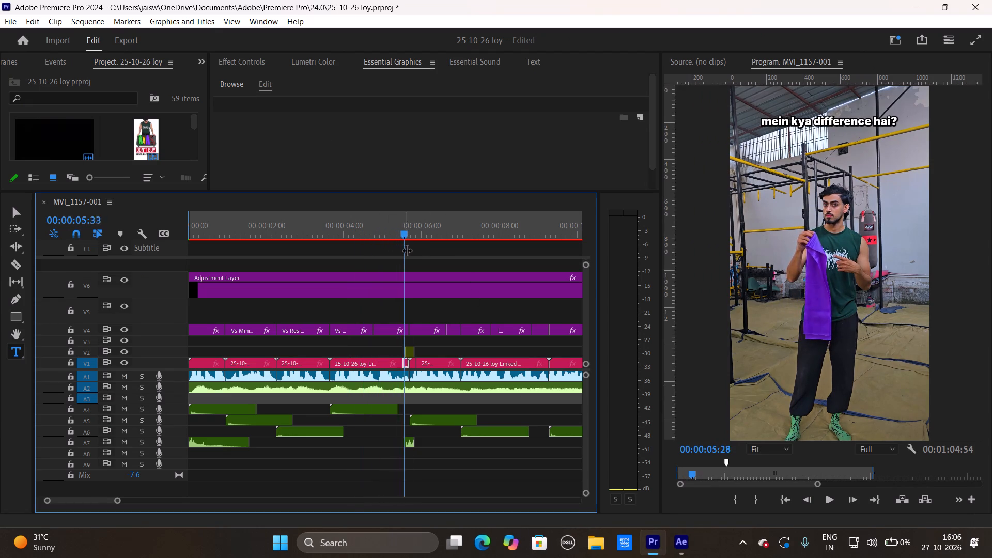
left_click_drag(407, 250, 436, 251)
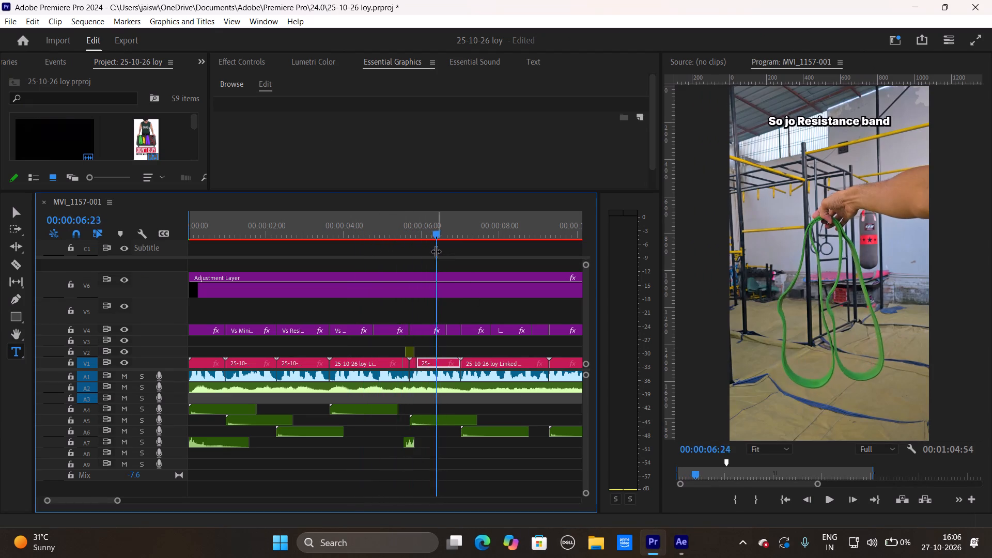
left_click_drag(436, 251, 418, 257)
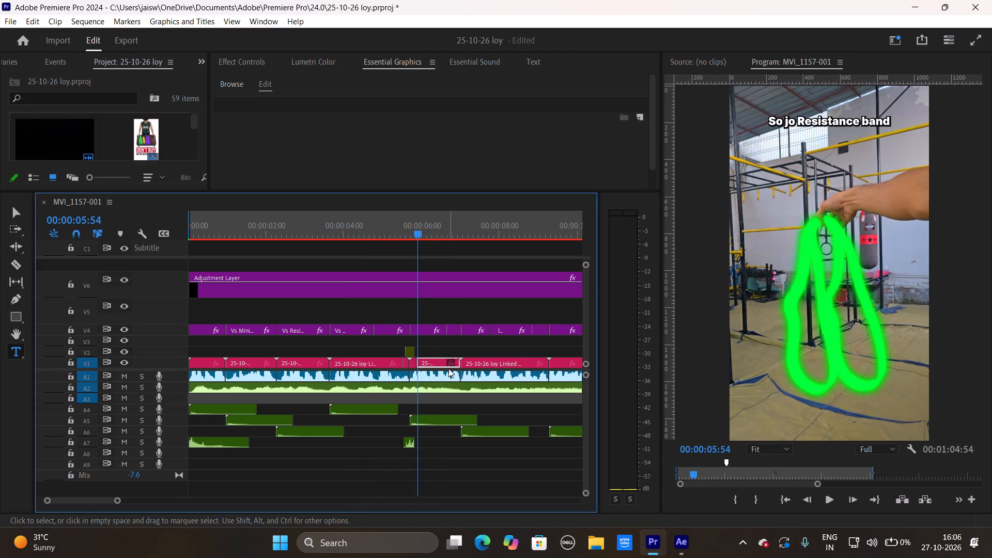
right_click(426, 358)
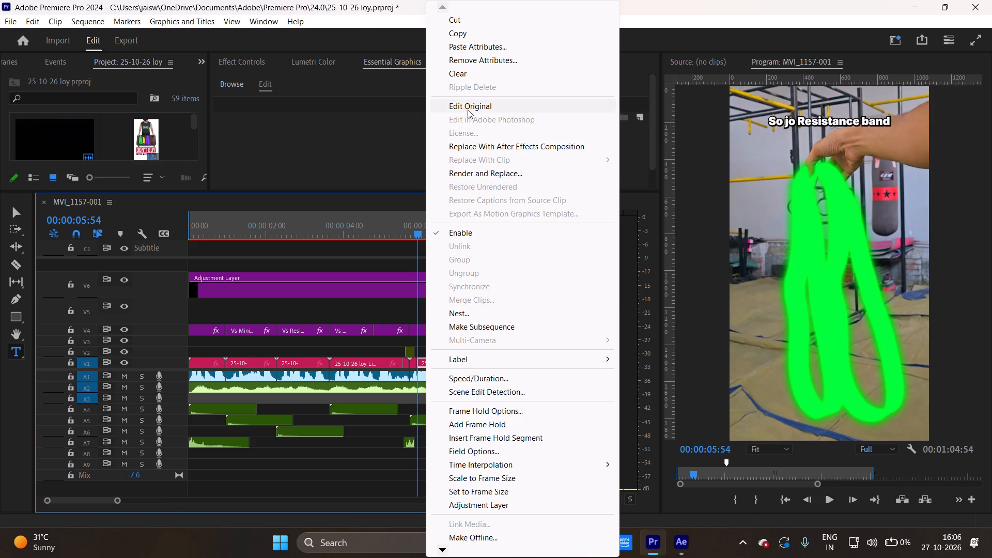
left_click(468, 110)
Set the Deep Glow 2 radius of the RESISTANCE BAND - FOOTAGE.mp4 Comp 1 layer to 40 and check the glow at 0:00:00:24.
left_click_drag(550, 362, 413, 371)
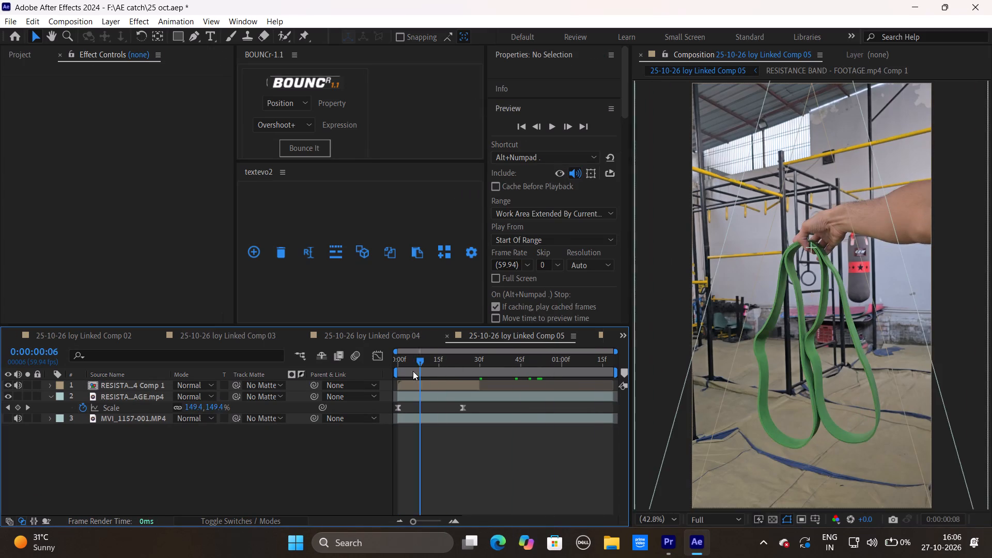
left_click_drag(413, 371, 405, 372)
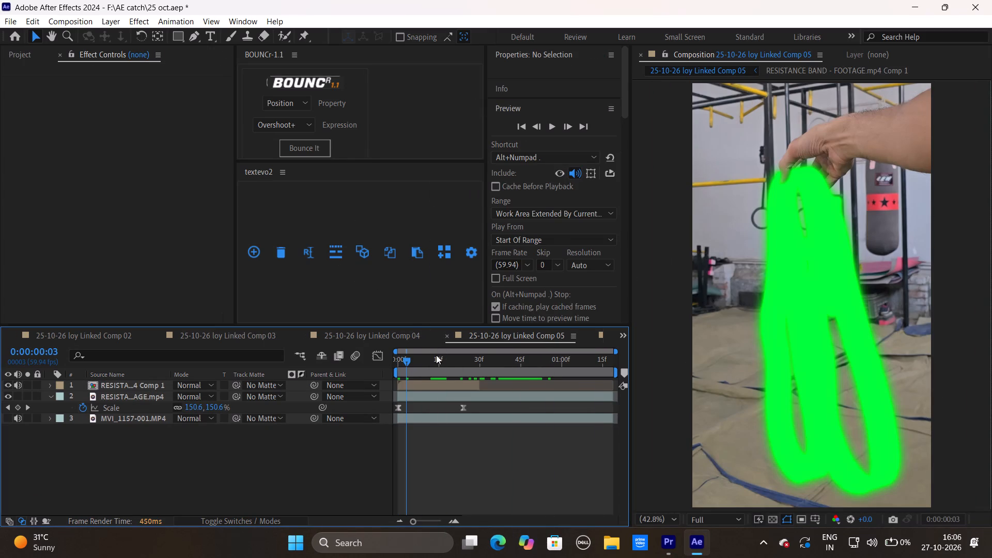
left_click(420, 388)
scroll(181, 195, "down", 4)
scroll(197, 209, "up", 2)
scroll(199, 212, "down", 6)
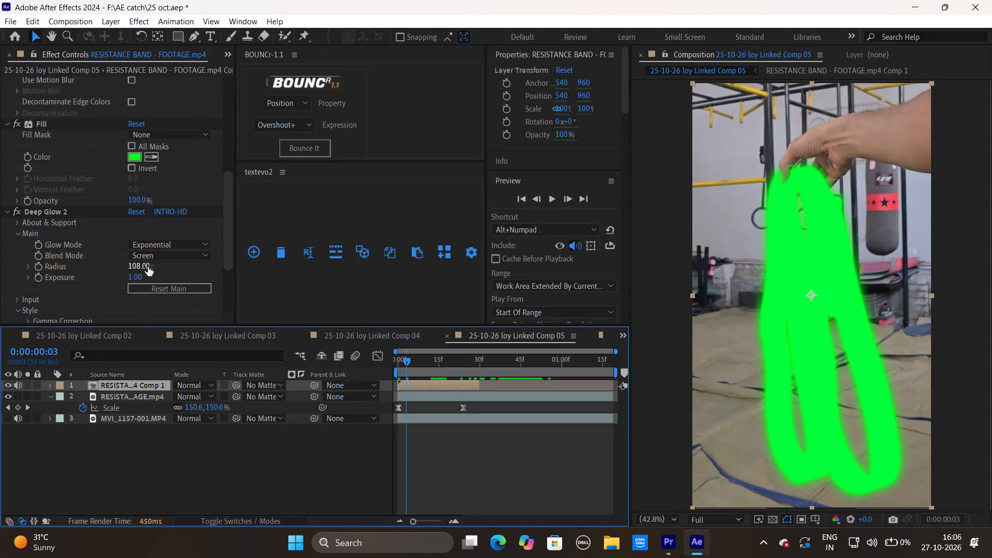
left_click_drag(148, 267, 80, 267)
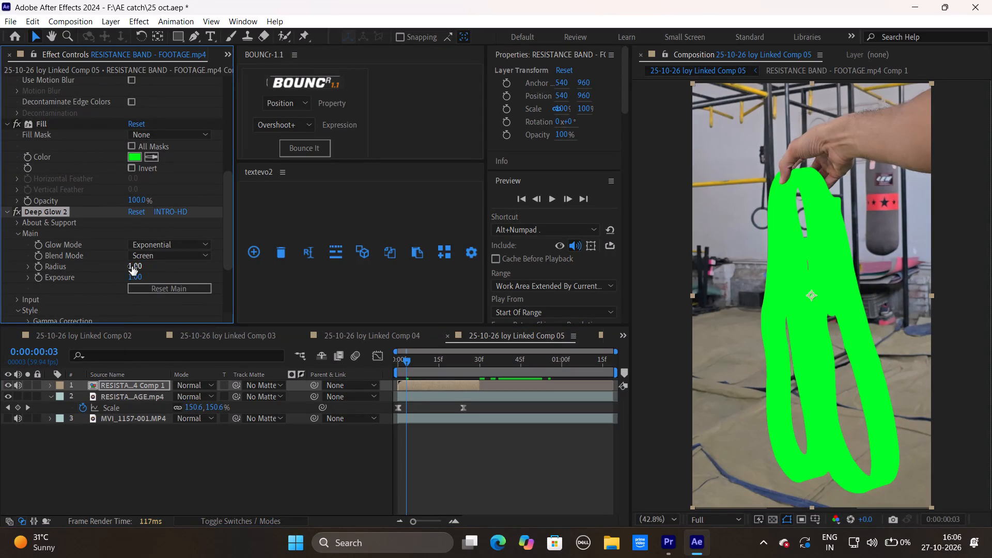
left_click_drag(133, 266, 151, 269)
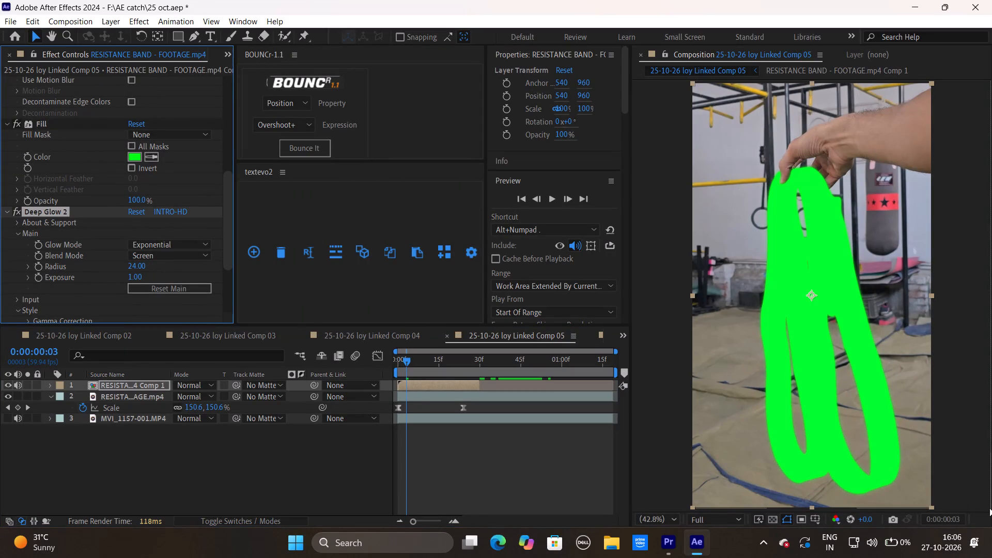
left_click_drag(405, 362, 489, 351)
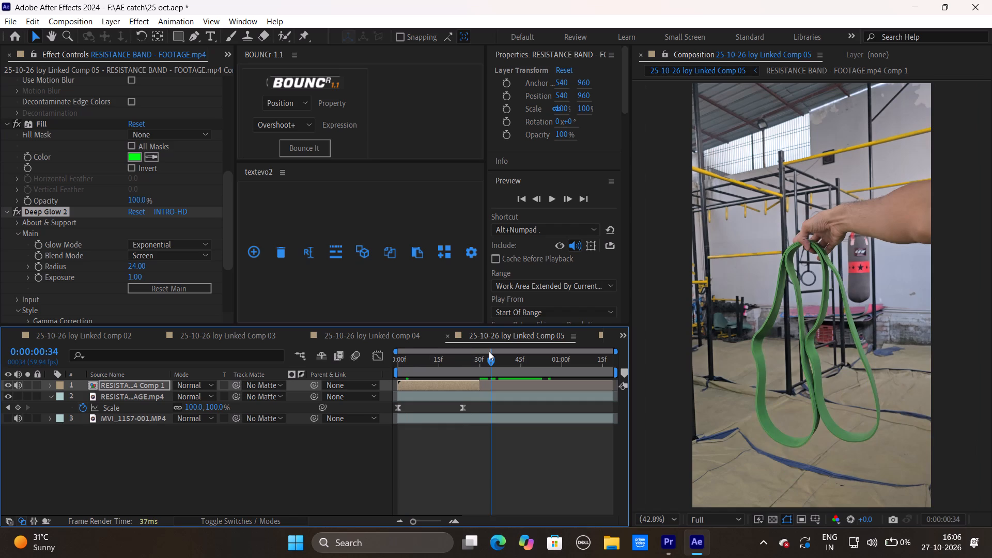
left_click_drag(489, 351, 446, 354)
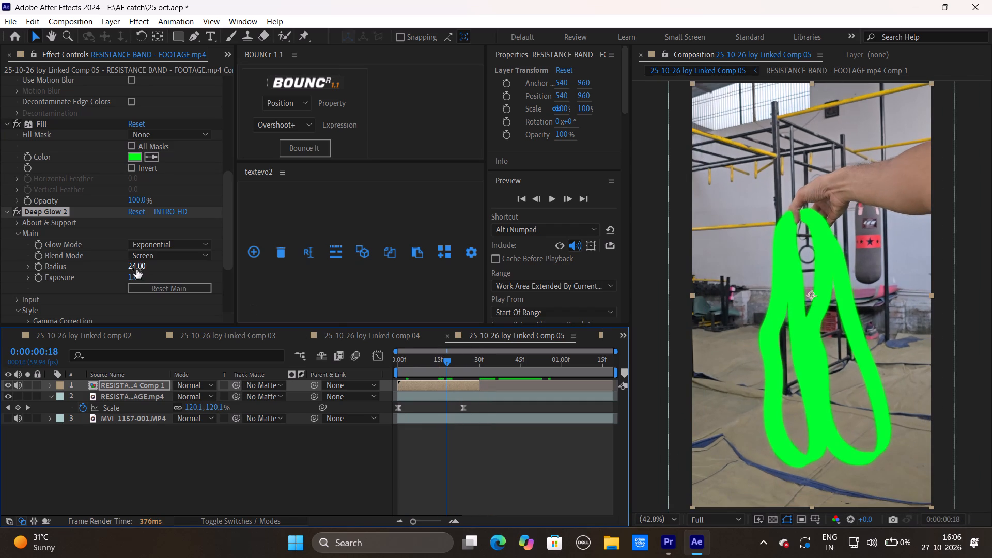
left_click_drag(136, 269, 146, 269)
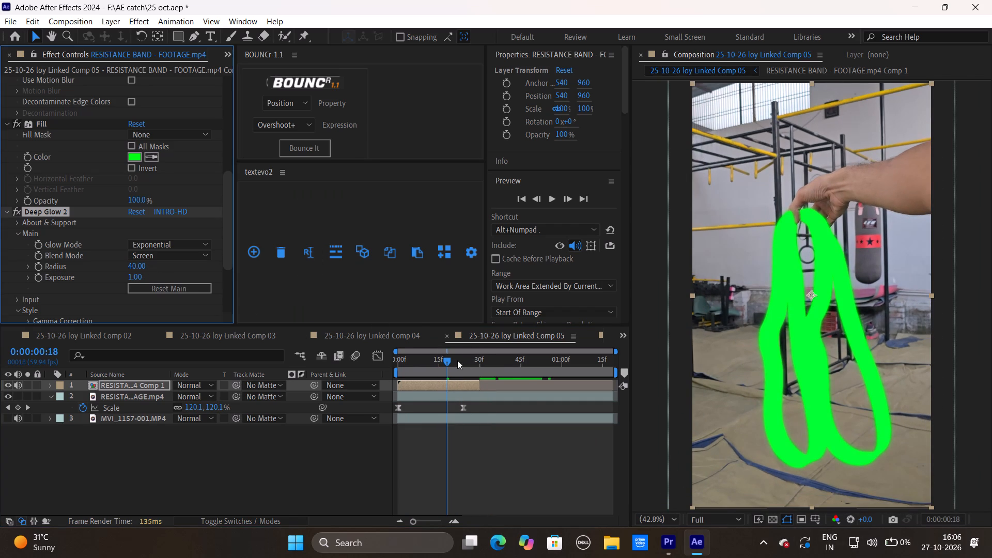
left_click_drag(454, 361, 463, 368)
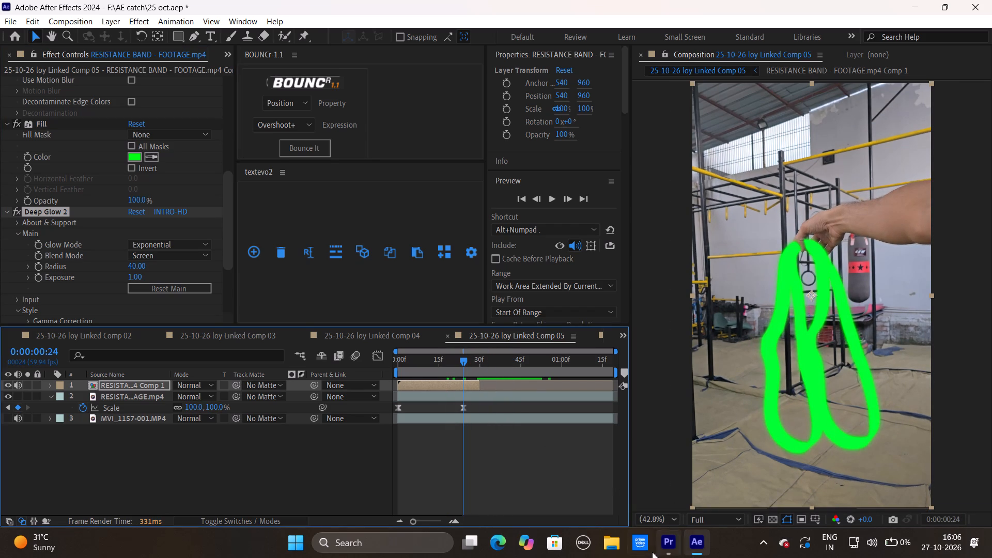
Return to Premiere Pro and open the "vo basically ek" linked comp on V1 at 00:00:07:15 in After Effects.
left_click(665, 546)
left_click_drag(421, 229, 464, 237)
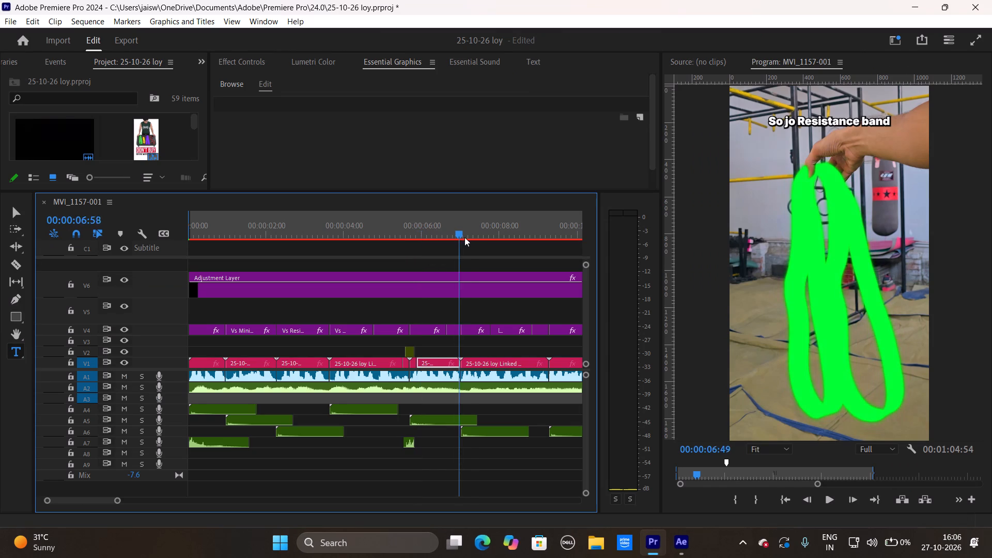
left_click_drag(464, 237, 472, 237)
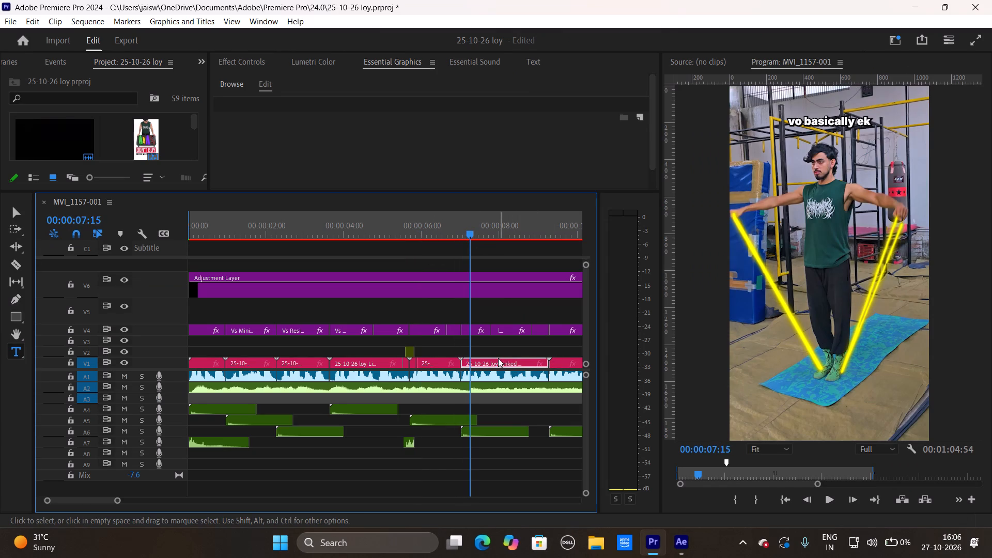
right_click(478, 361)
left_click(508, 102)
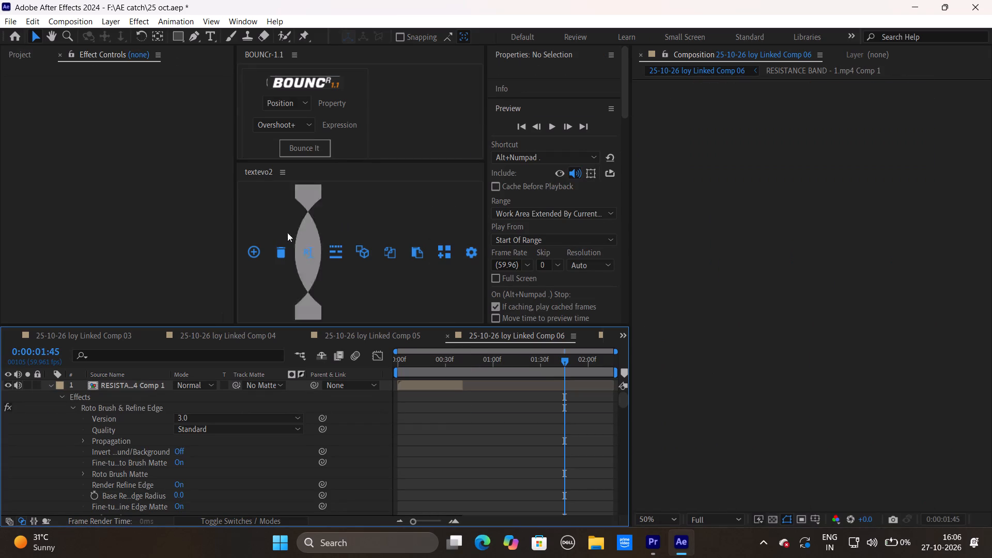
At 0:00:00:11, set the Deep Glow 2 radius of the RESISTANCE BAND - 1.mp4 Comp 1 layer to 22.
left_click_drag(548, 358, 415, 373)
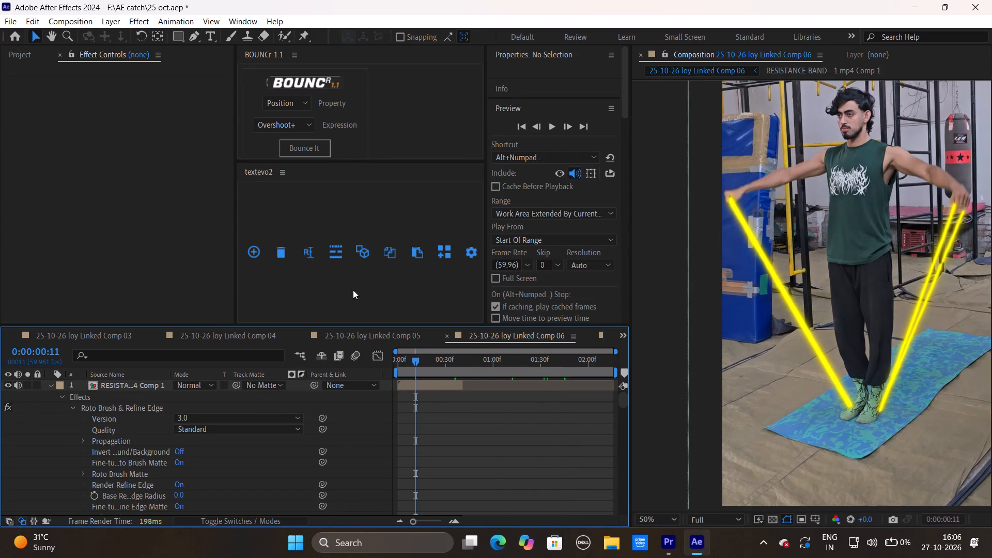
left_click(21, 53)
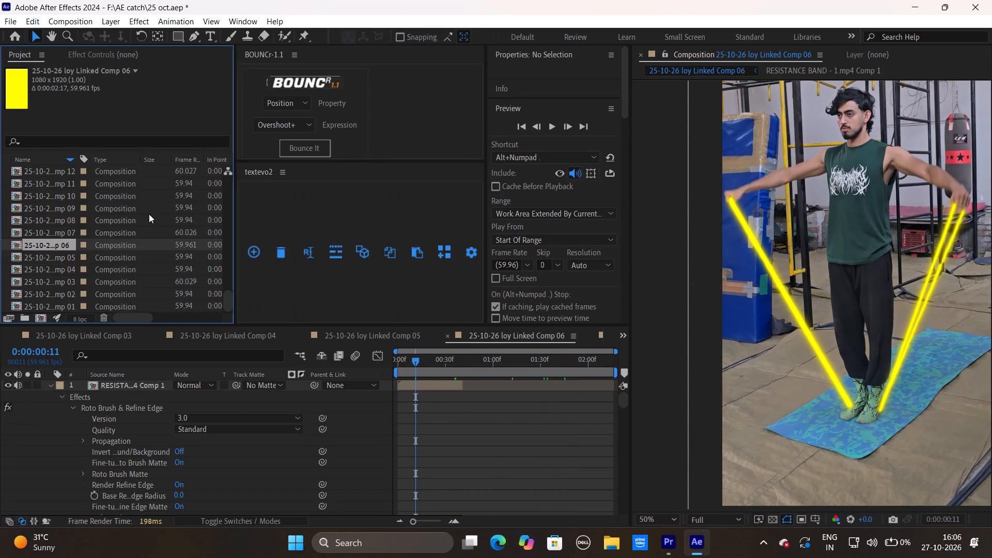
left_click(83, 50)
left_click(426, 383)
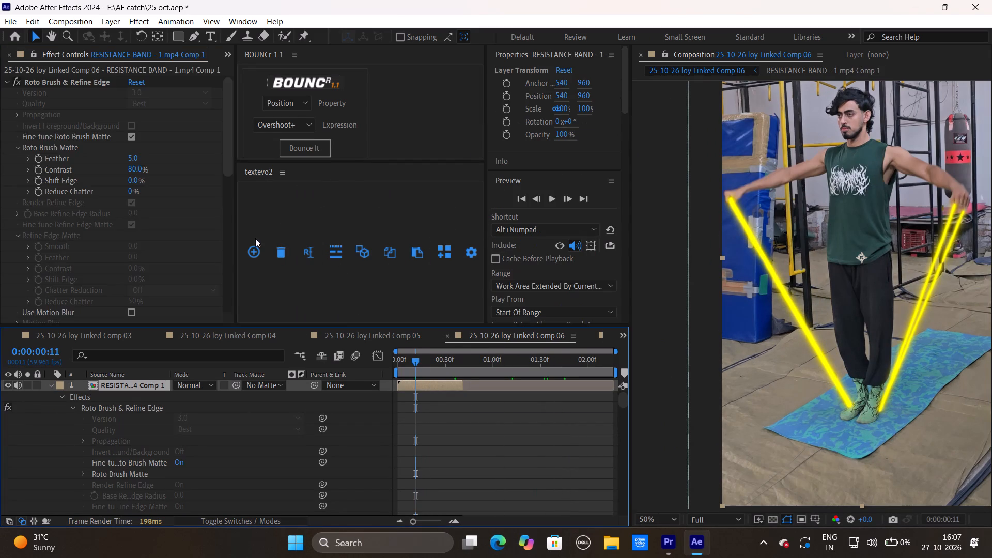
scroll(183, 172, "down", 6)
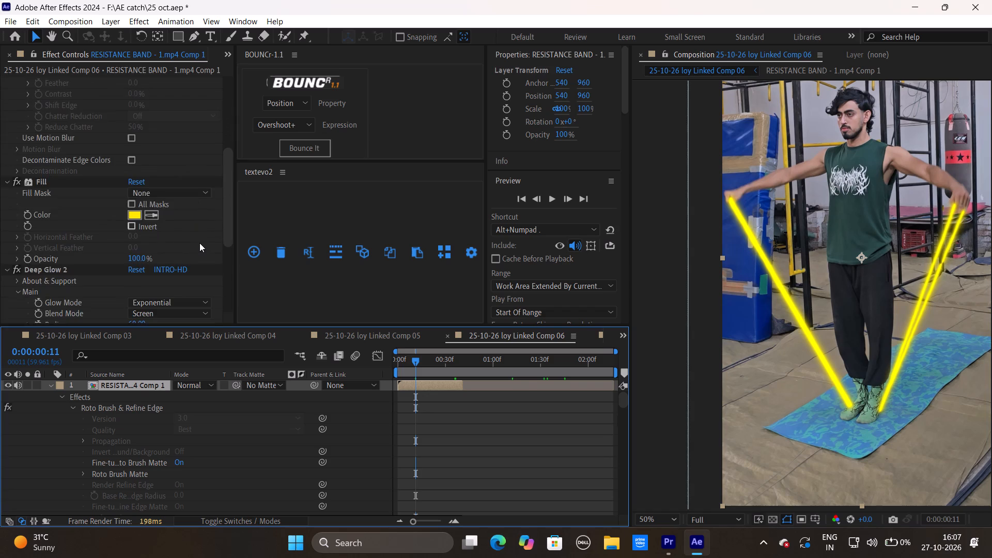
scroll(199, 243, "down", 3)
left_click_drag(138, 240, 113, 241)
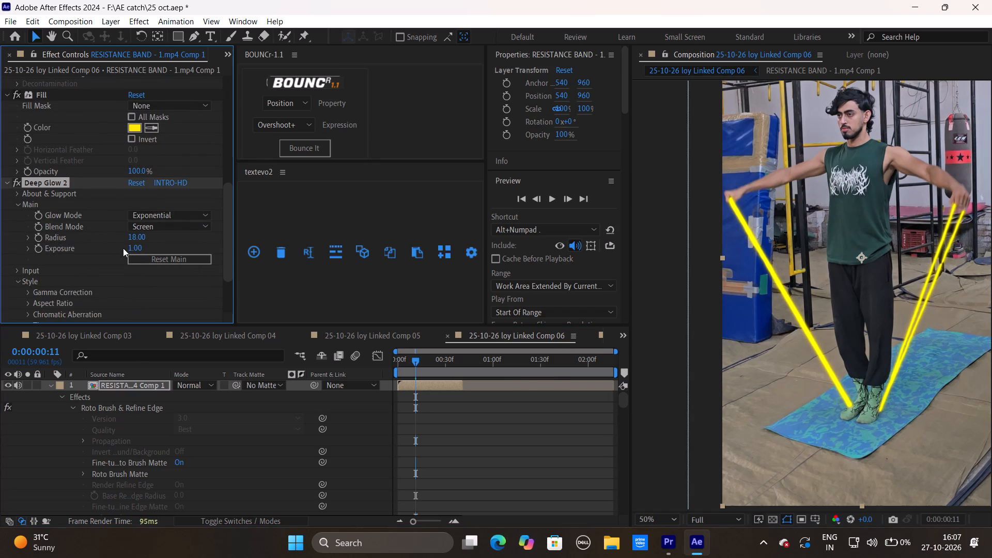
left_click(134, 240)
Return to Premiere Pro and open the "and ye mainly use hota hai" linked comp on V1 at 00:00:09:28 in After Effects.
left_click(665, 550)
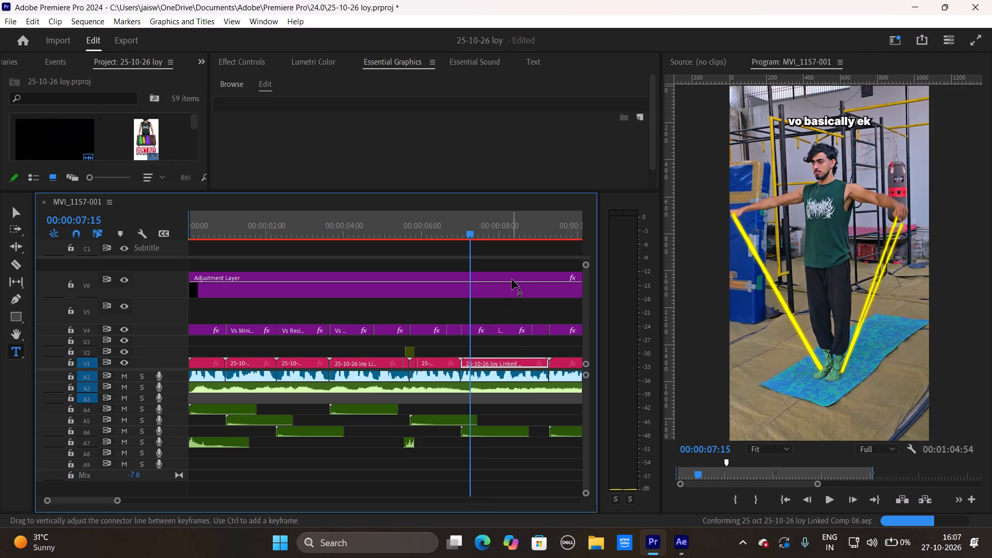
left_click_drag(471, 229, 526, 234)
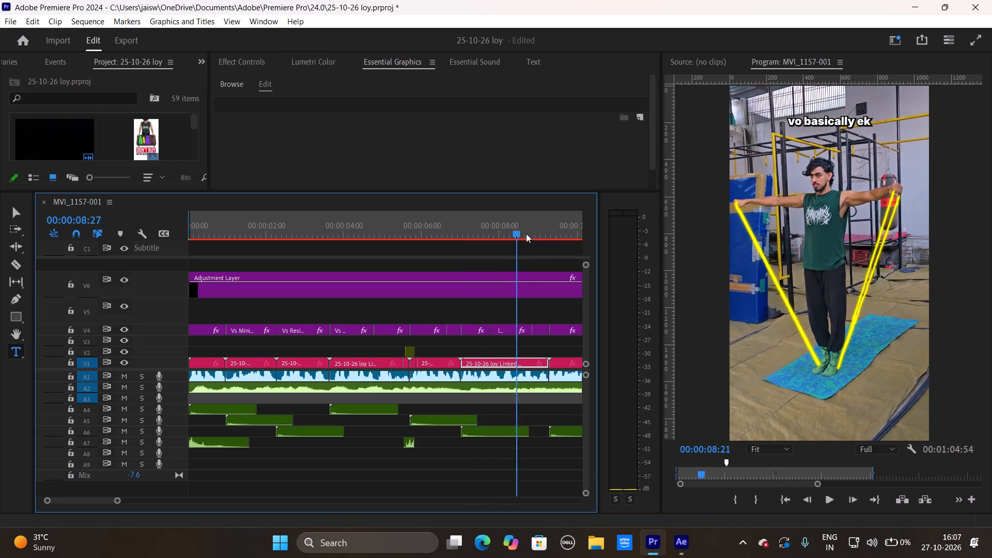
left_click_drag(526, 234, 558, 237)
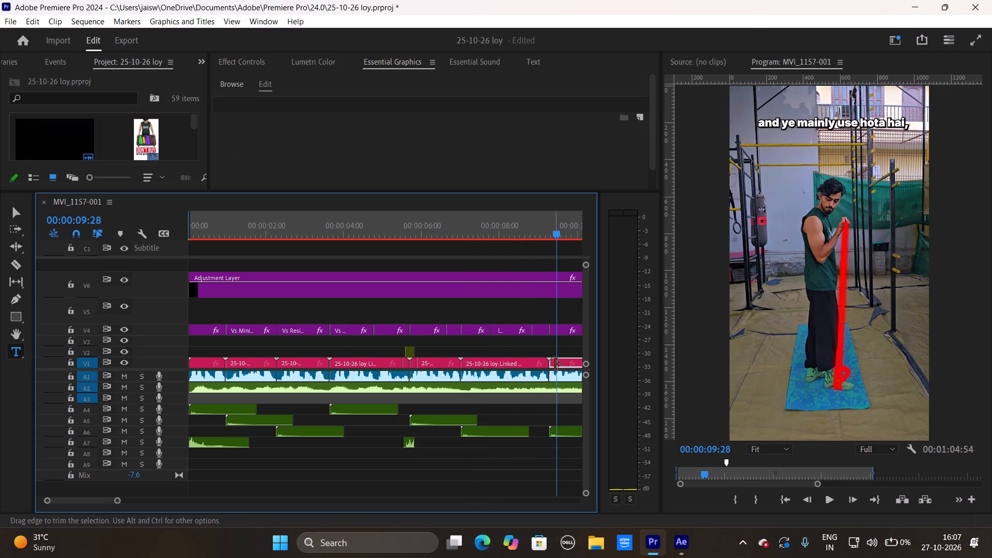
right_click(564, 359)
left_click(598, 108)
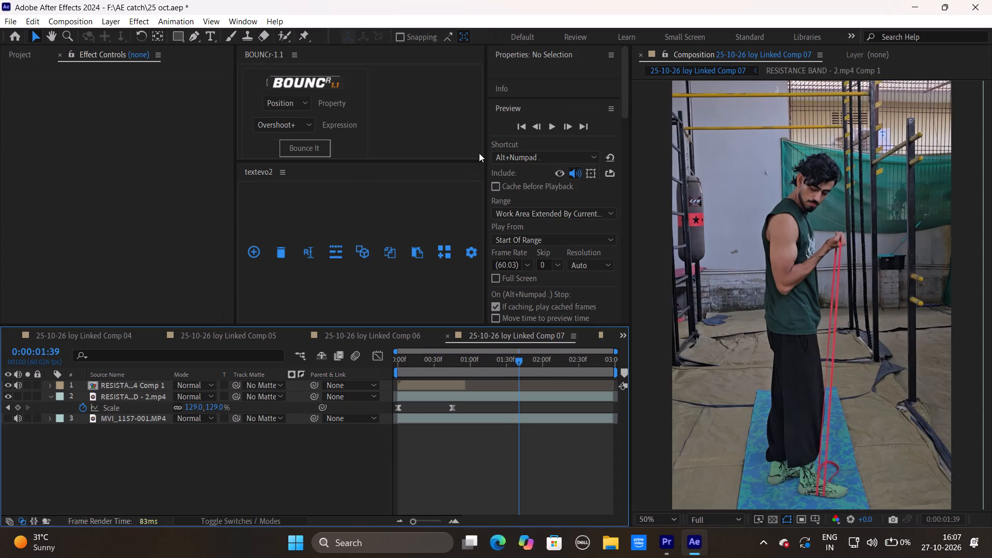
At 0:00:00:34, set the Deep Glow 2 radius of the RESISTANCE BAND - 2.mp4 Comp 1 layer to 30.
left_click_drag(481, 354, 432, 359)
left_click_drag(507, 353, 476, 363)
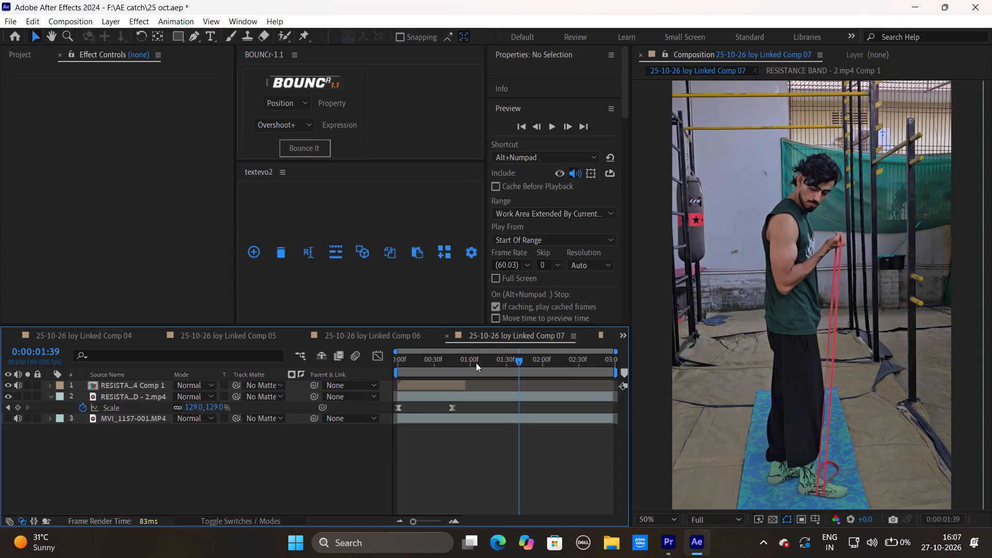
left_click_drag(476, 363, 458, 366)
left_click_drag(509, 360, 441, 364)
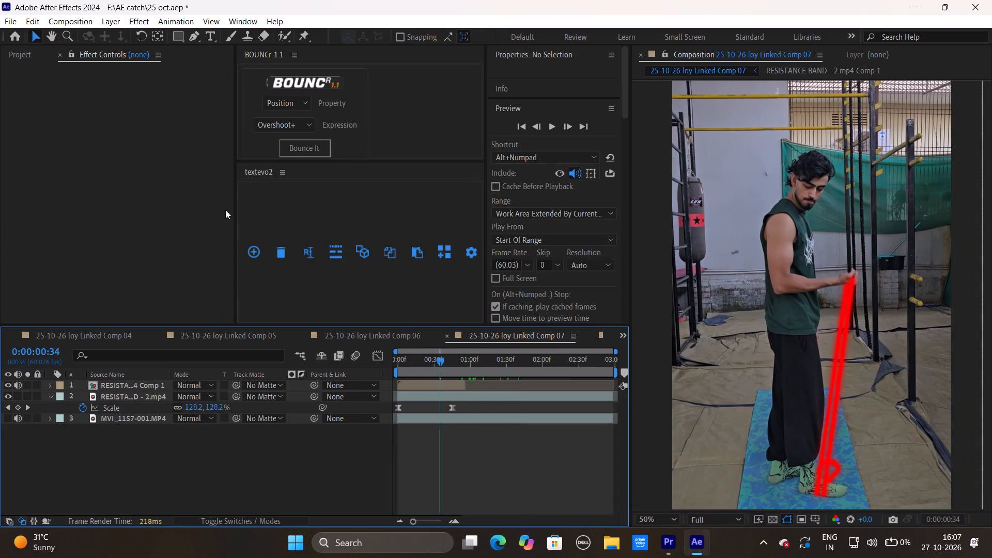
left_click(425, 383)
scroll(193, 188, "down", 5)
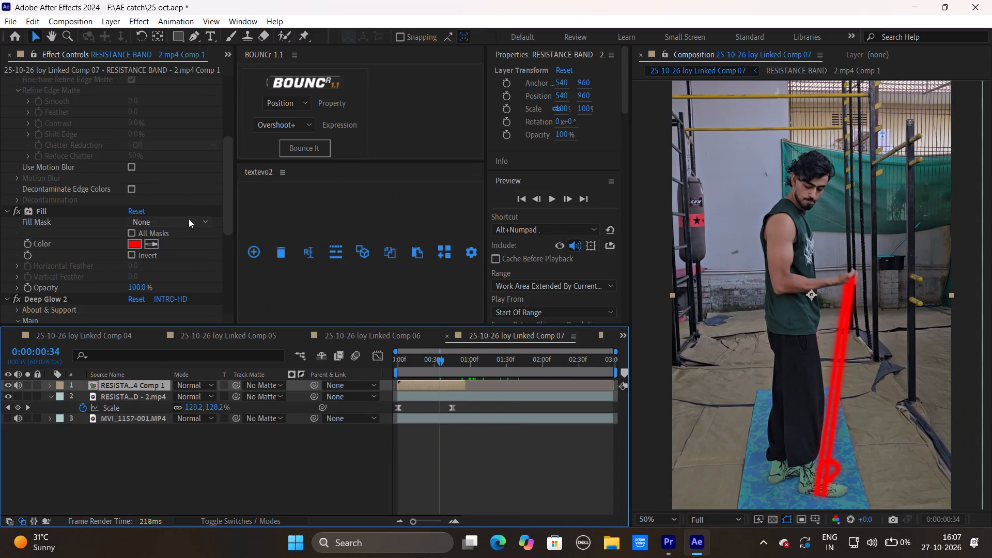
scroll(188, 256, "down", 2)
left_click(137, 298)
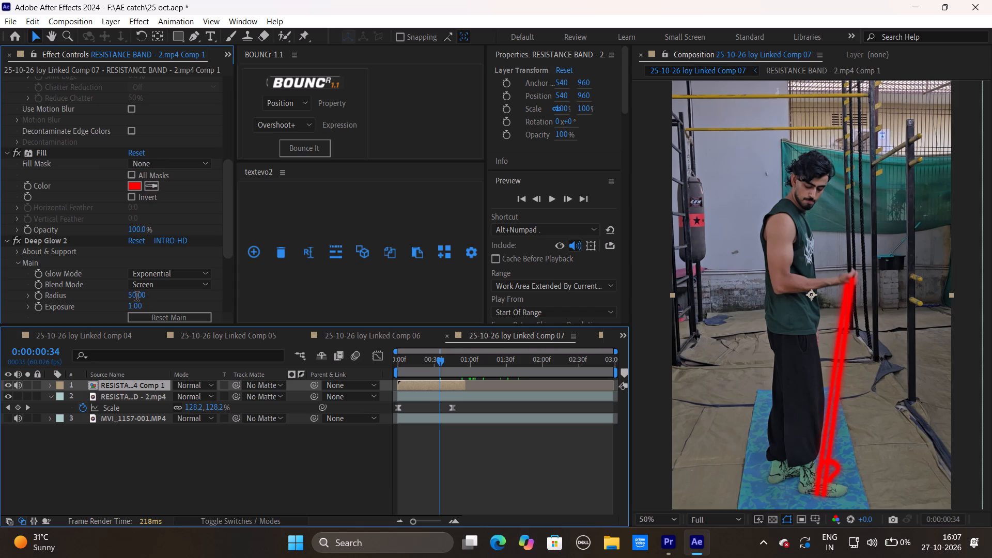
type("30")
key("Return")
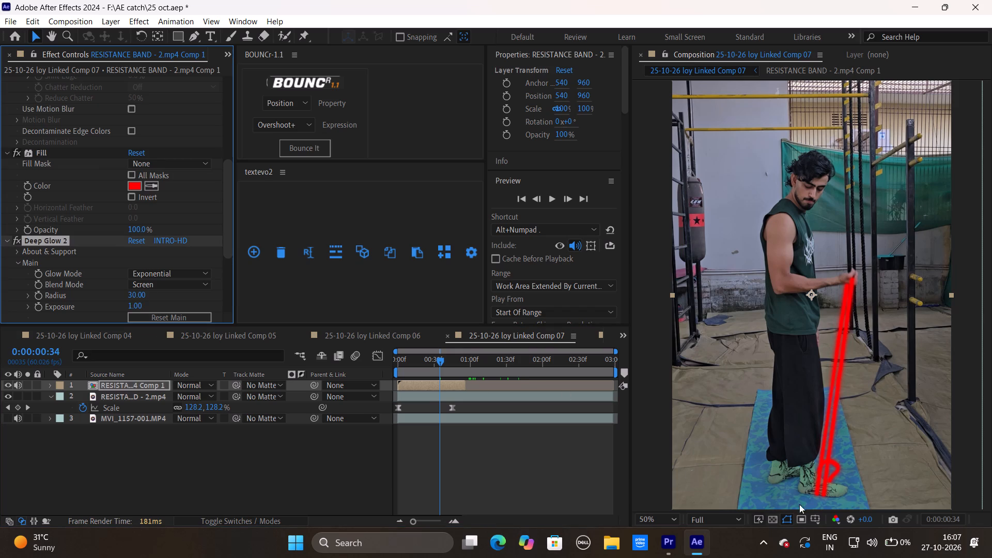
Return to Premiere Pro and open the "and agar aap" linked comp on V1 at 00:00:12:46 in After Effects.
left_click(673, 549)
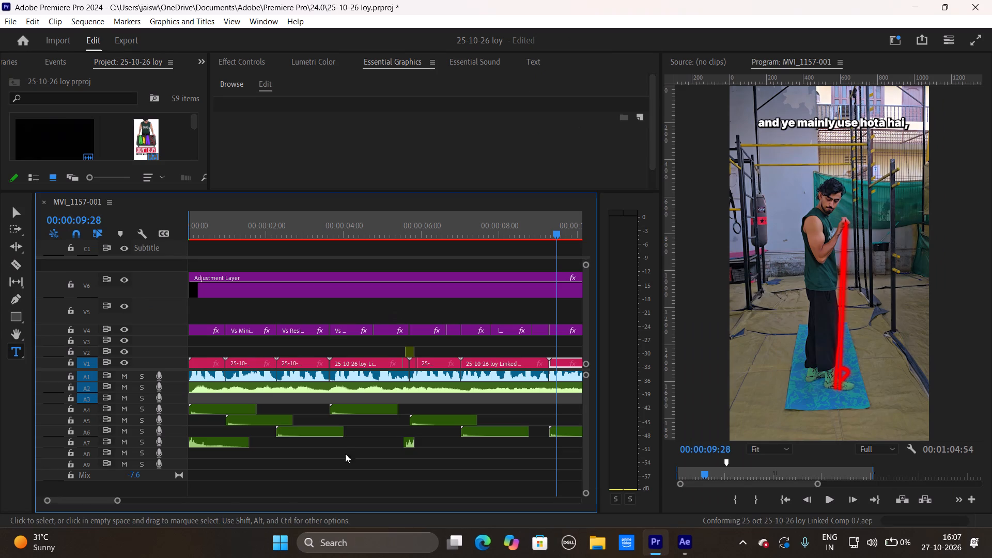
left_click_drag(118, 499, 183, 506)
left_click_drag(262, 234, 289, 238)
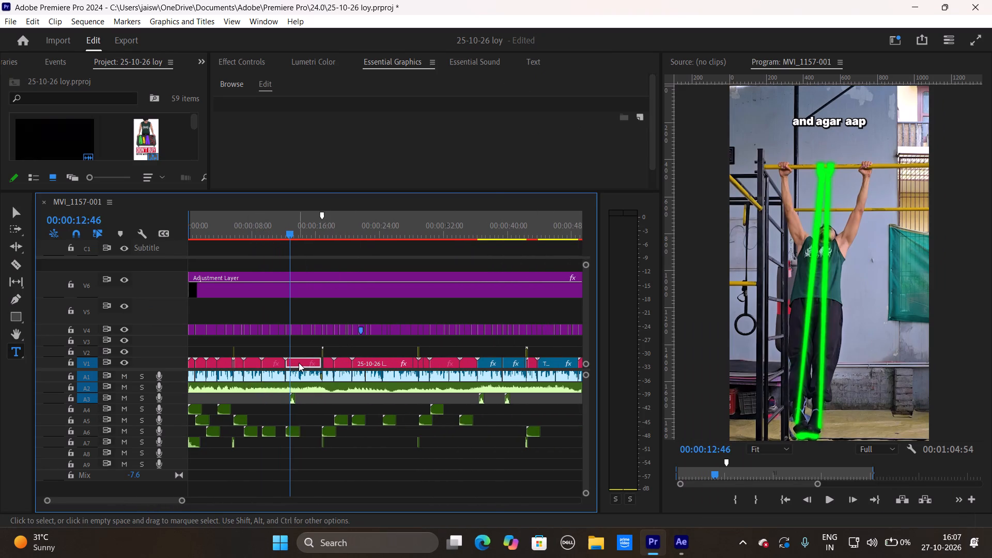
right_click(299, 363)
left_click(335, 106)
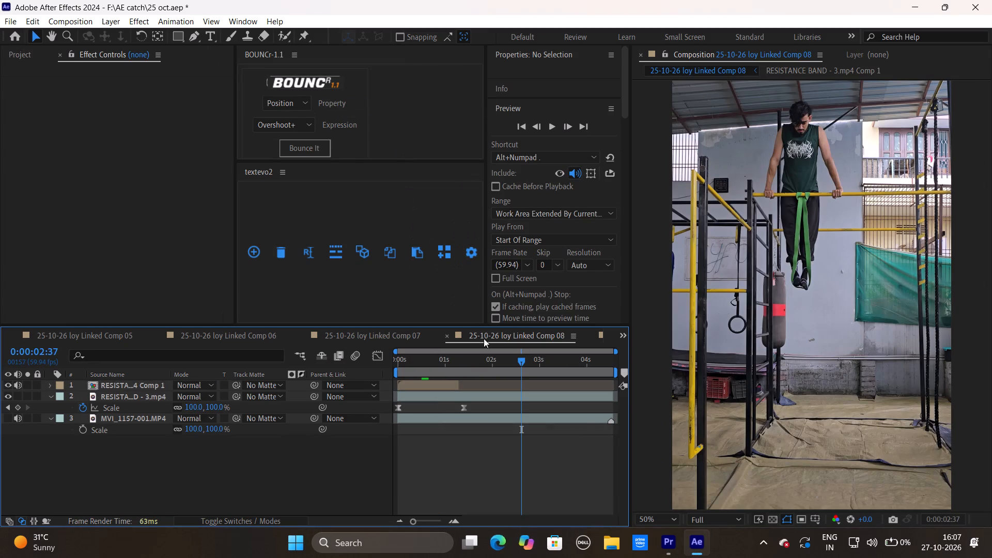
At 0:00:00:43, set the Deep Glow 2 radius of the RESISTANCE BAND - 3.mp4 Comp 1 layer to 30.
left_click_drag(494, 360, 432, 371)
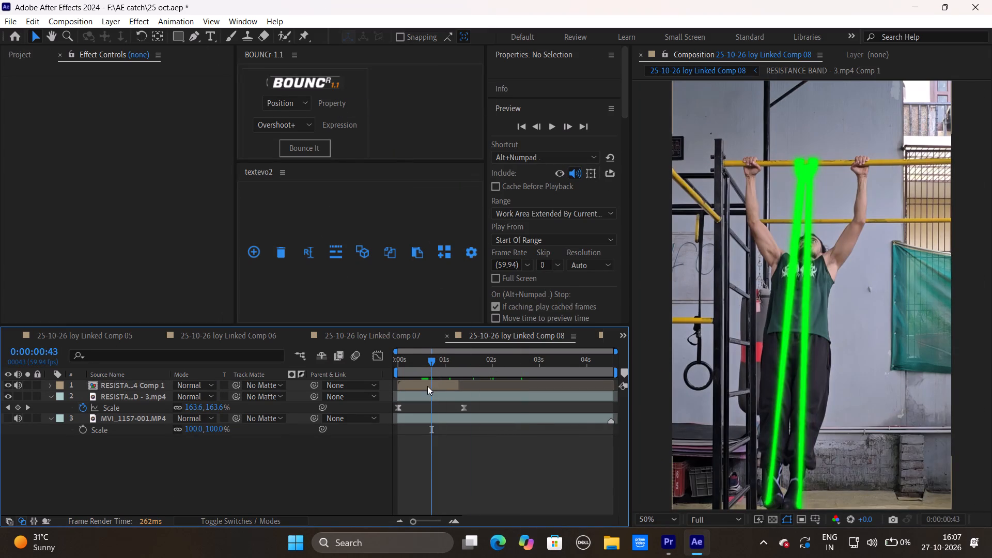
left_click(427, 386)
scroll(224, 211, "down", 3)
scroll(225, 215, "up", 1)
scroll(225, 218, "down", 2)
scroll(202, 255, "down", 2)
scroll(202, 255, "up", 1)
scroll(202, 255, "down", 2)
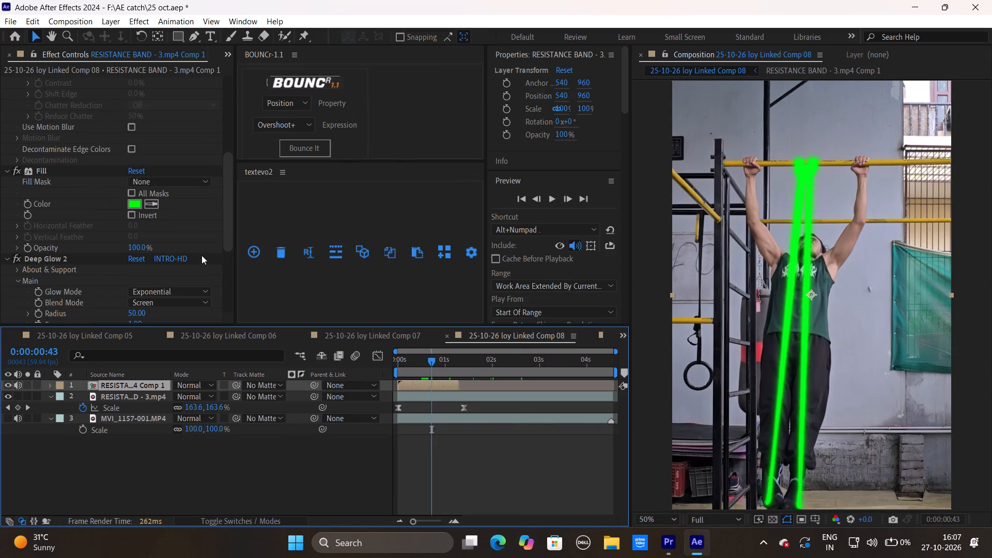
scroll(204, 215, "down", 3)
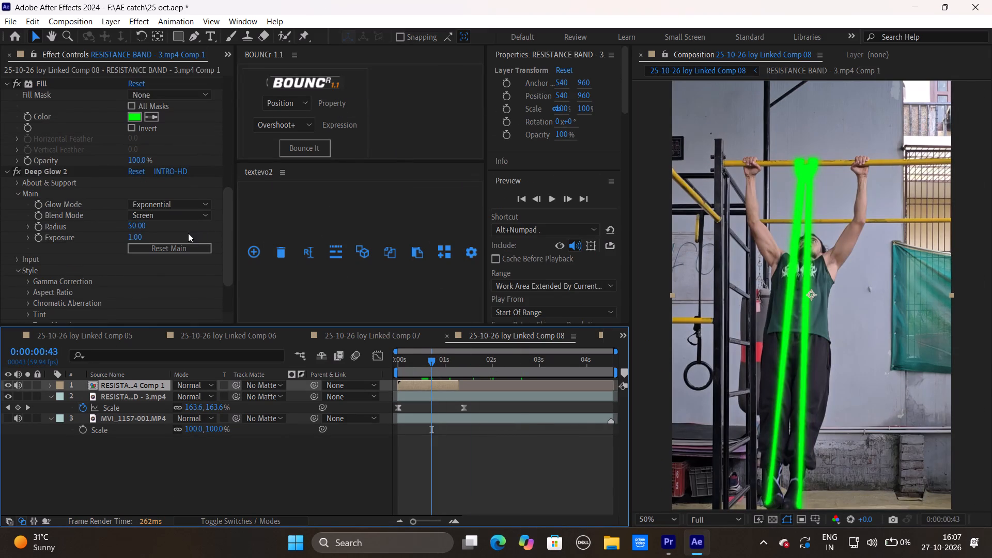
left_click(136, 229)
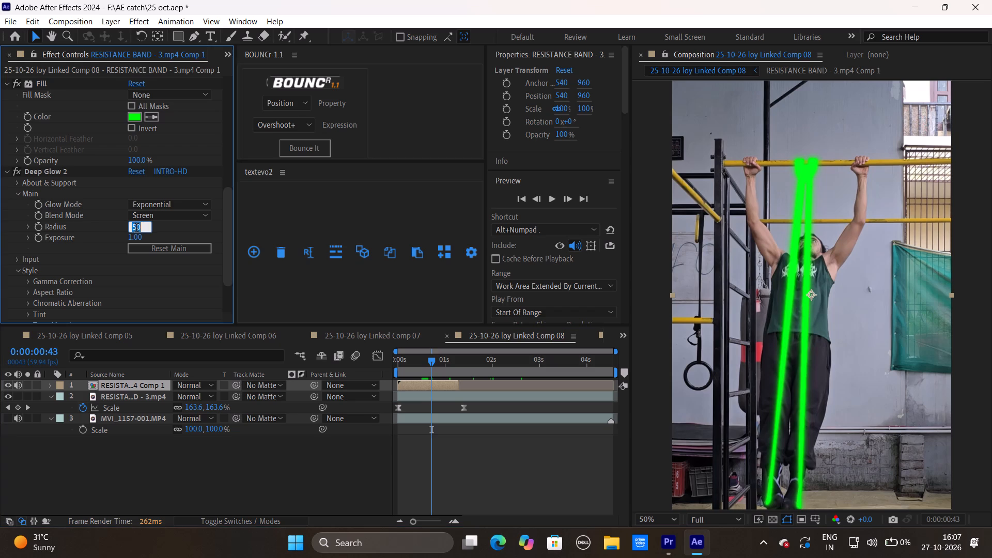
type("30")
key("Return")
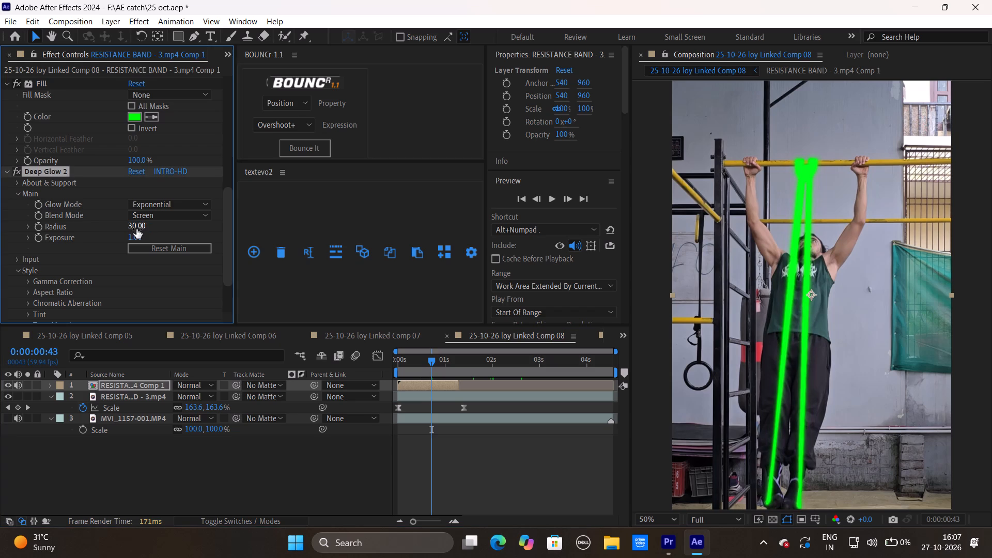
Return to Premiere Pro and open the "Mini loop band" linked comp on V1 at 00:00:17:28 in After Effects.
left_click(666, 554)
left_click_drag(292, 226, 295, 227)
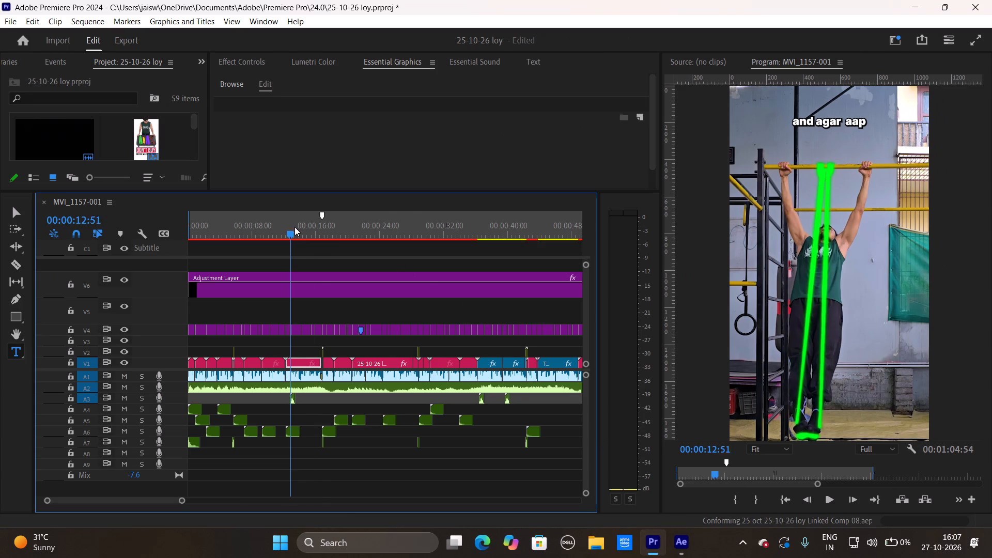
left_click_drag(295, 227, 330, 232)
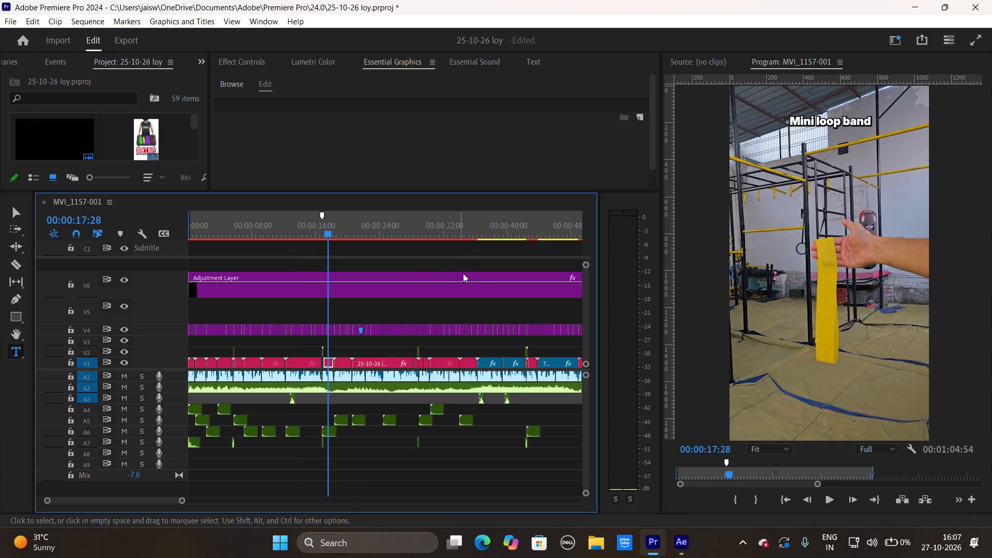
left_click_drag(180, 500, 123, 510)
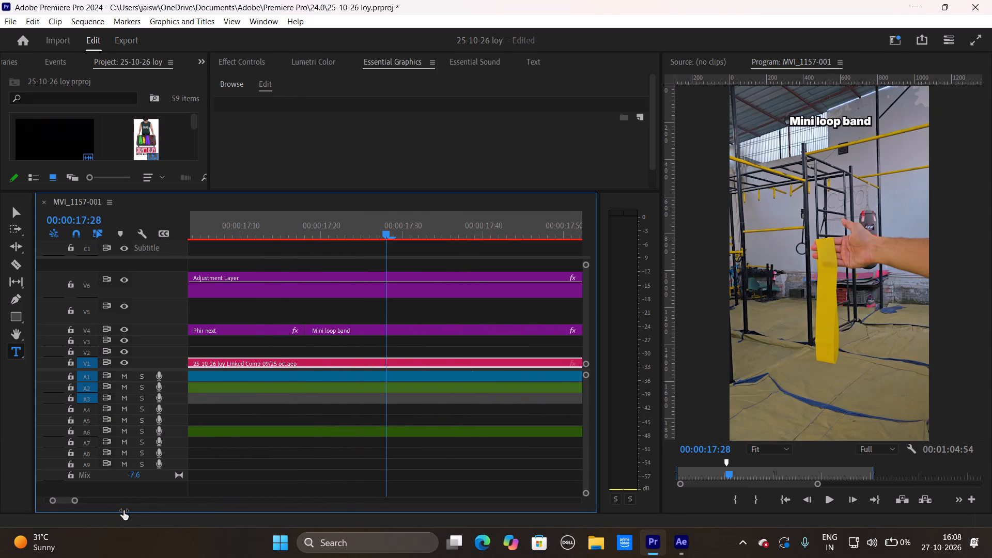
left_click_drag(123, 510, 137, 510)
right_click(366, 359)
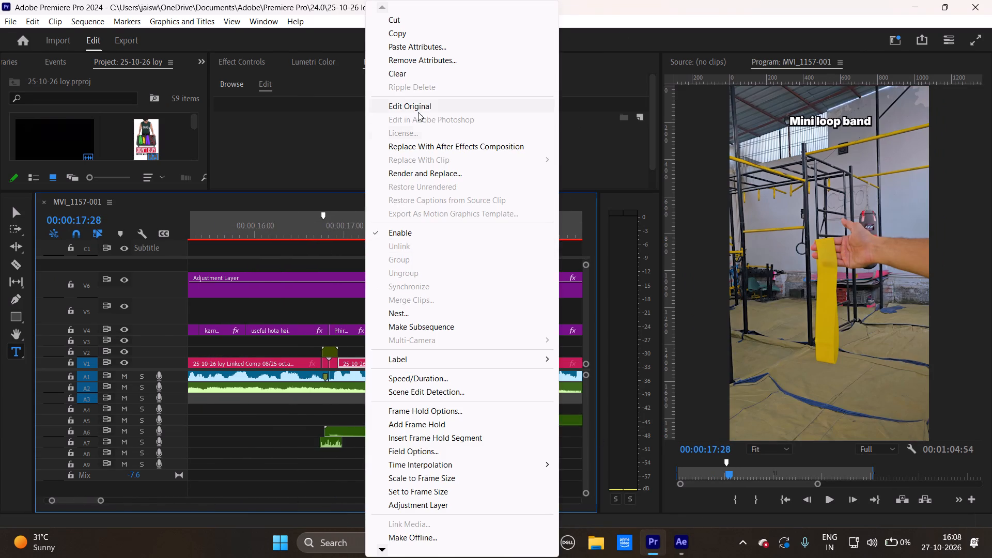
left_click(415, 103)
Review the yellow highlight over the mini loop band and delete the MINI LOOP BAND - FOOTAGE.mp4 Comp 1 layer.
left_click_drag(543, 351, 443, 365)
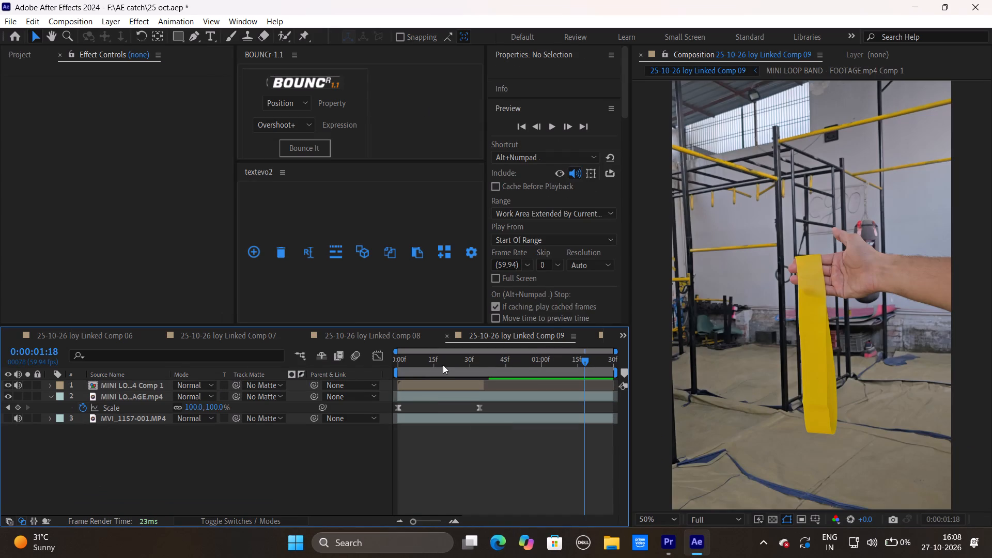
left_click_drag(443, 365, 419, 368)
left_click_drag(574, 367, 420, 386)
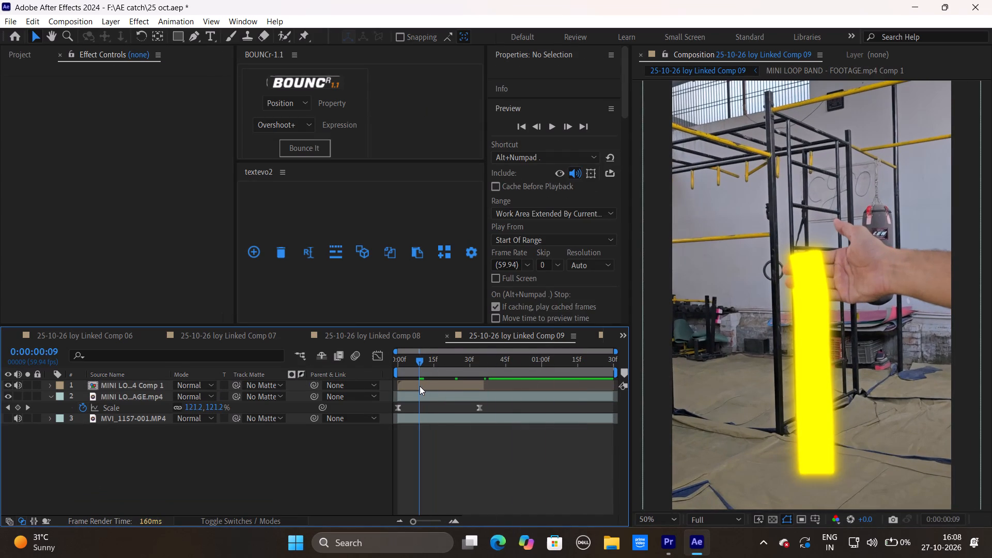
left_click_drag(420, 386, 497, 385)
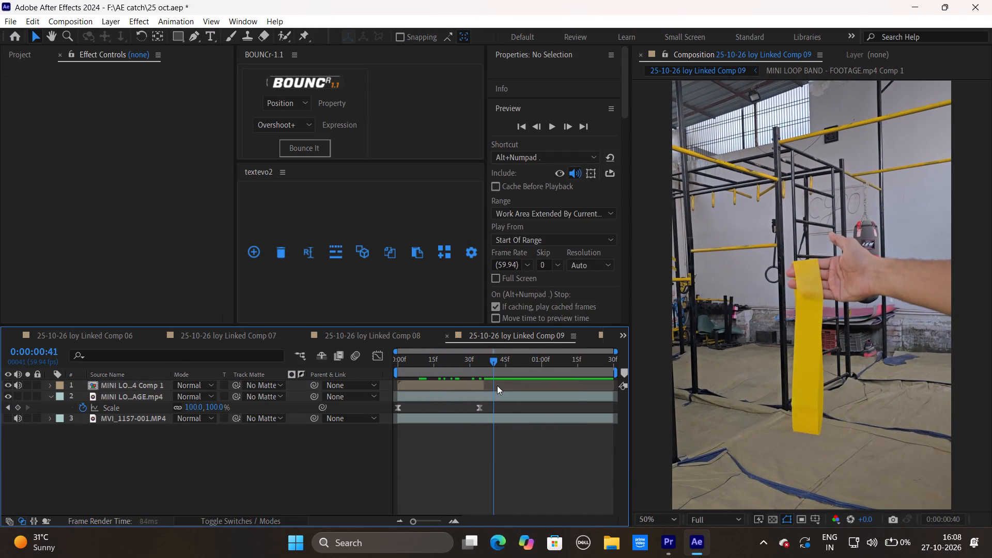
left_click_drag(497, 385, 430, 393)
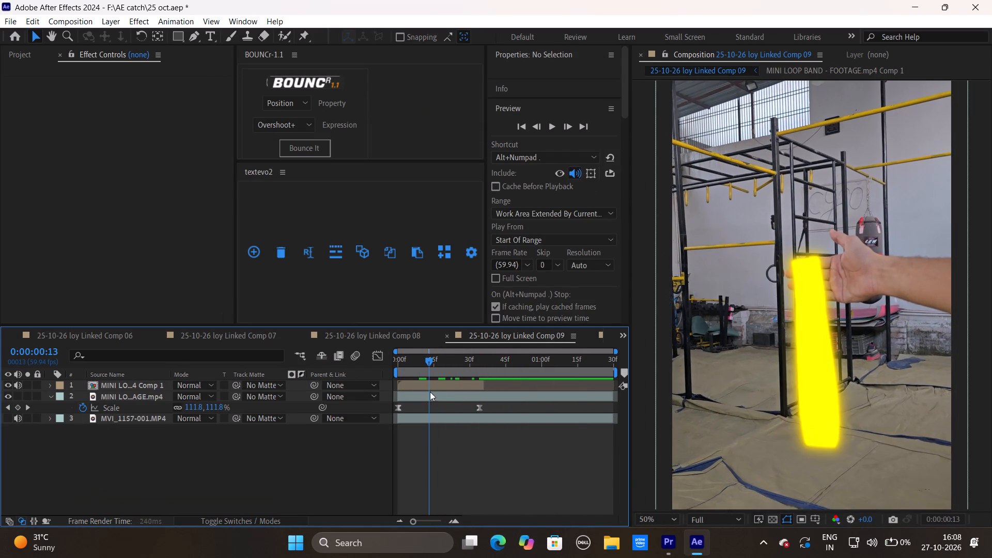
left_click(439, 386)
key("Delete")
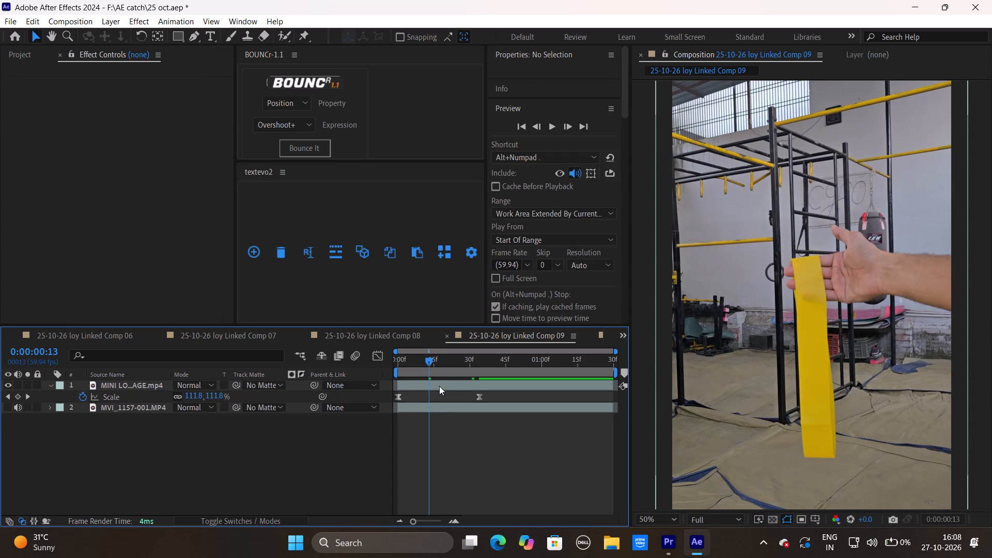
Slide the MINI LOOP BAND - FOOTAGE.mp4 layer earlier in time, shifting its two Scale keyframes so the zoom still starts at about 0:00:00:00.
left_click(444, 388)
left_click_drag(512, 396, 391, 400)
left_click_drag(396, 400, 423, 400)
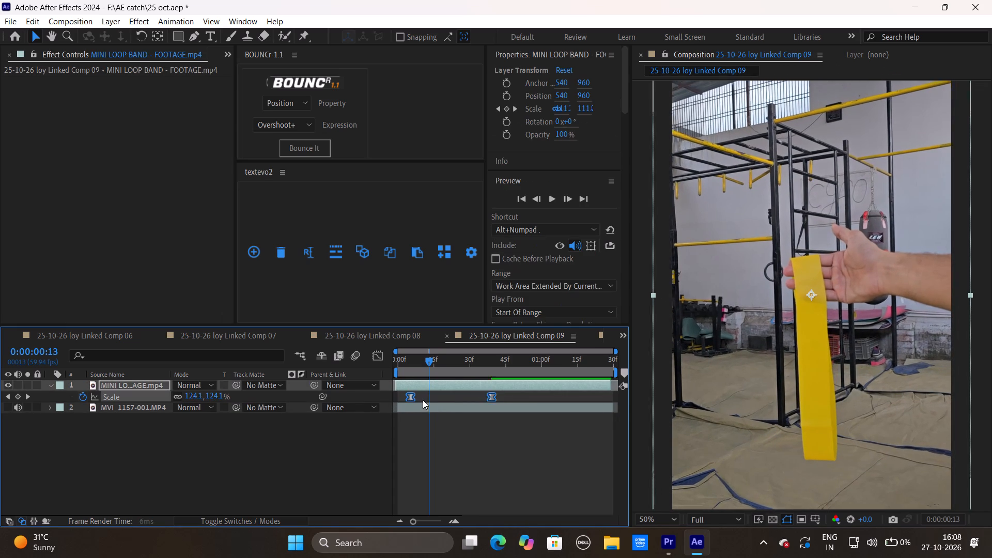
left_click_drag(423, 400, 456, 399)
left_click_drag(481, 383, 444, 390)
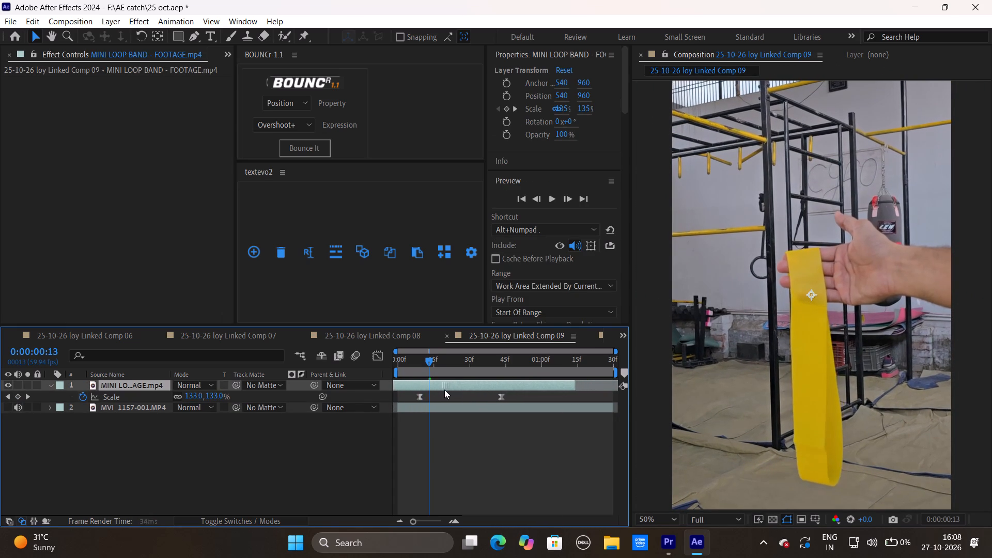
left_click_drag(444, 390, 424, 390)
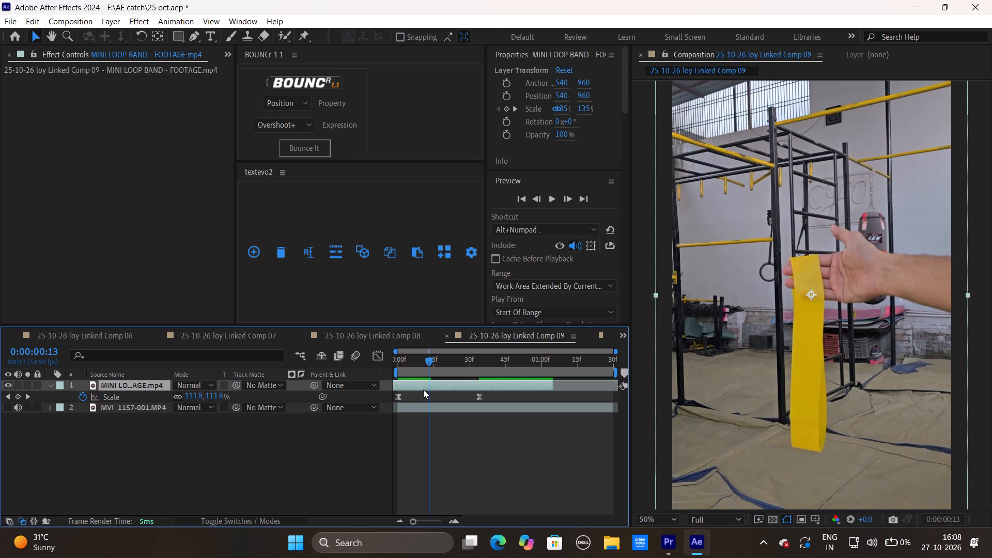
left_click_drag(491, 396, 391, 399)
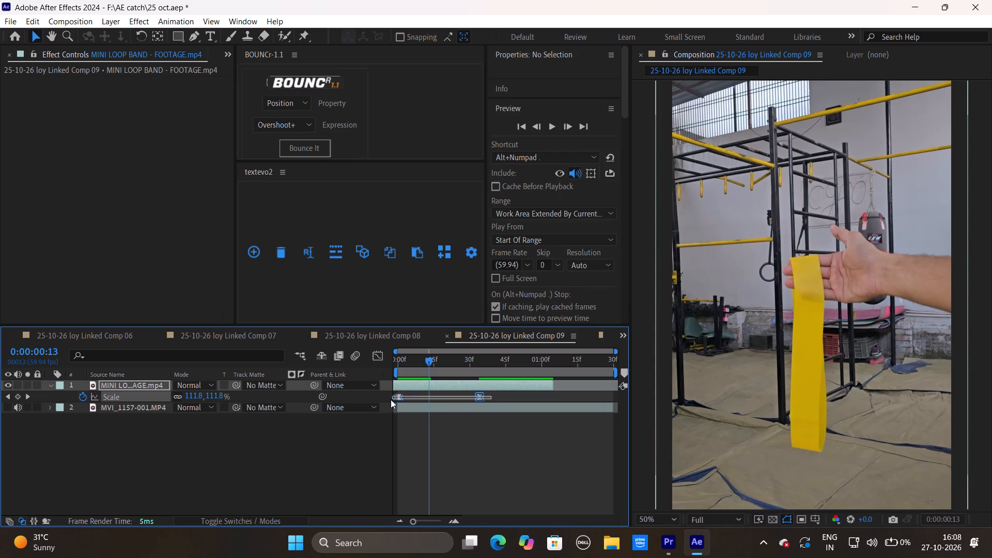
left_click_drag(391, 399, 384, 400)
left_click_drag(396, 396, 440, 397)
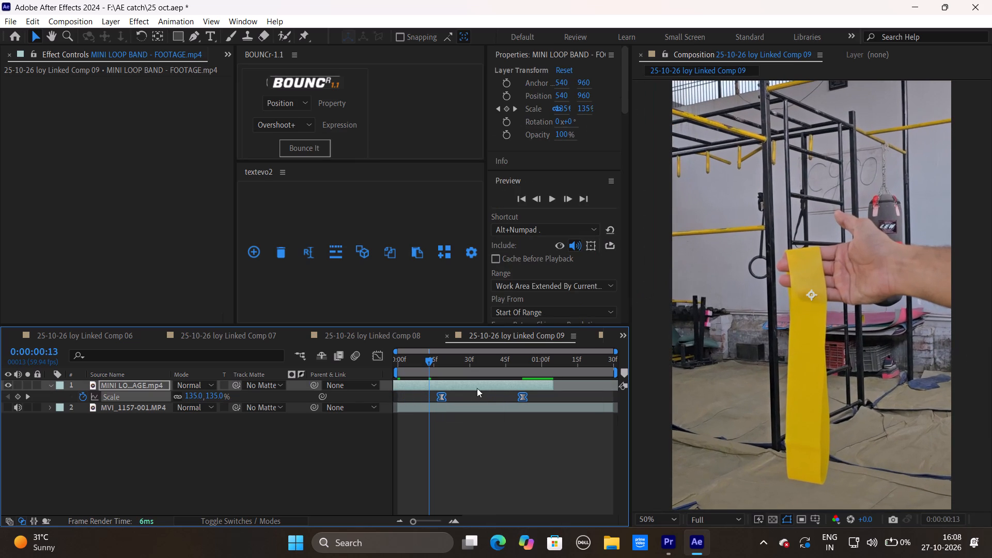
left_click_drag(503, 387, 464, 391)
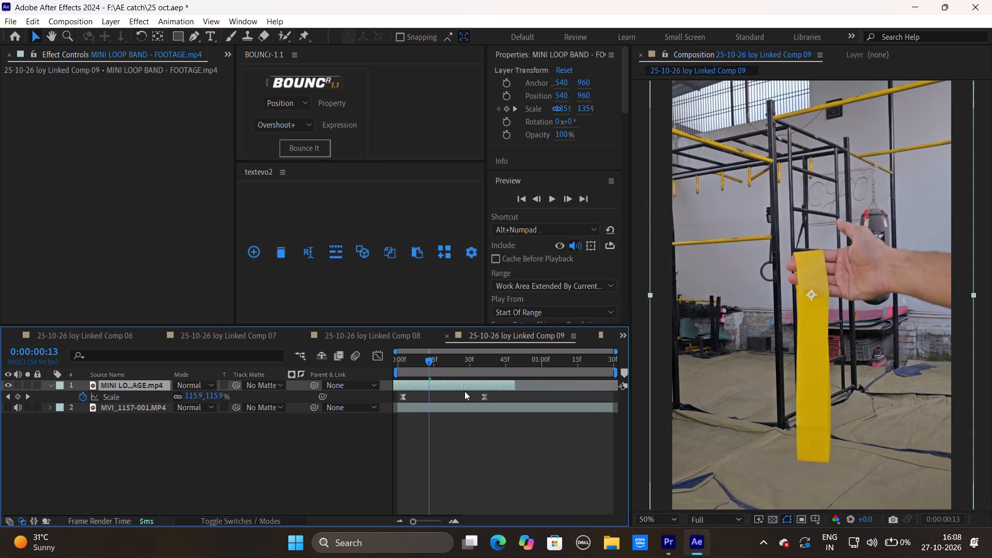
left_click_drag(464, 391, 458, 391)
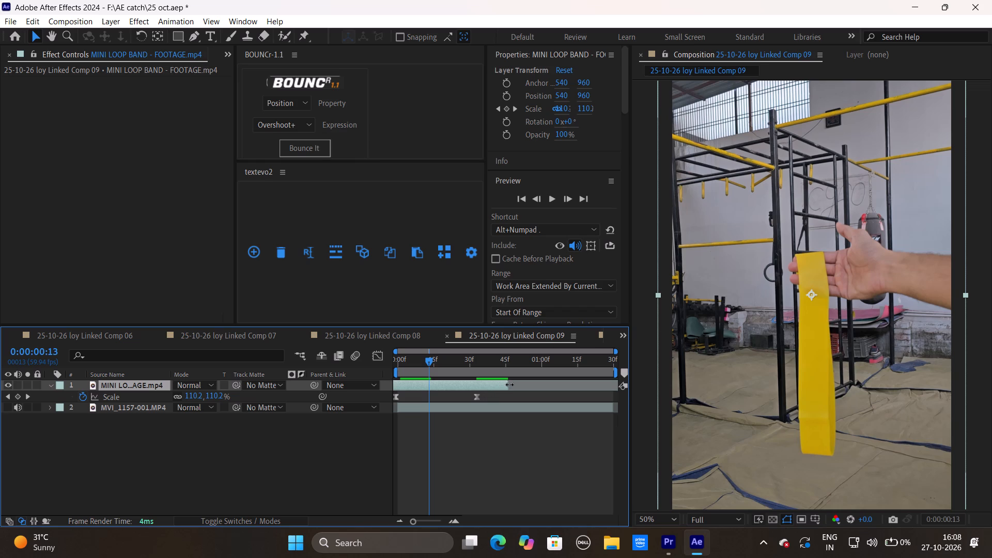
Extend the footage layer's out point to the end of the comp and preview the retimed clip from 0:00:00:00.
left_click_drag(510, 384, 814, 395)
left_click_drag(430, 363, 296, 391)
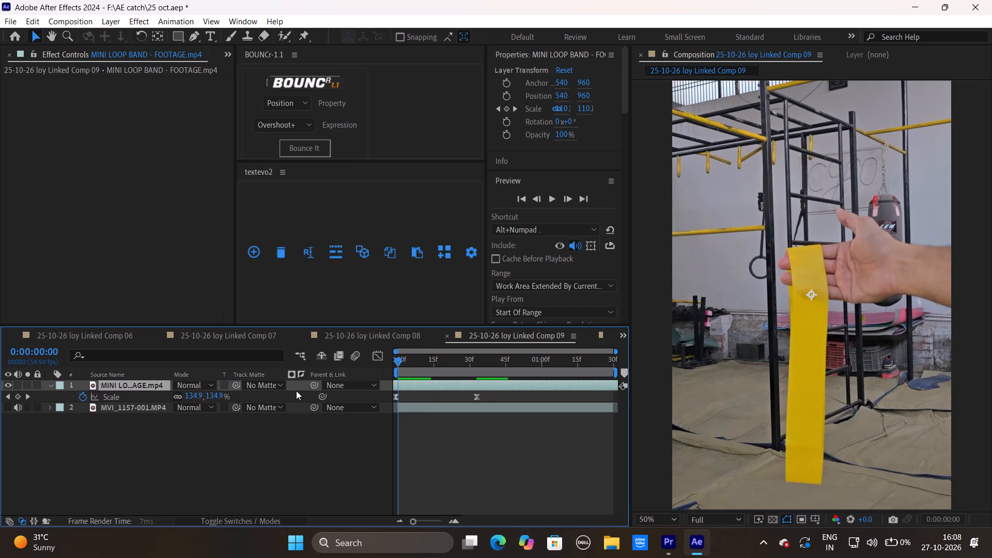
left_click_drag(296, 391, 327, 390)
key("space")
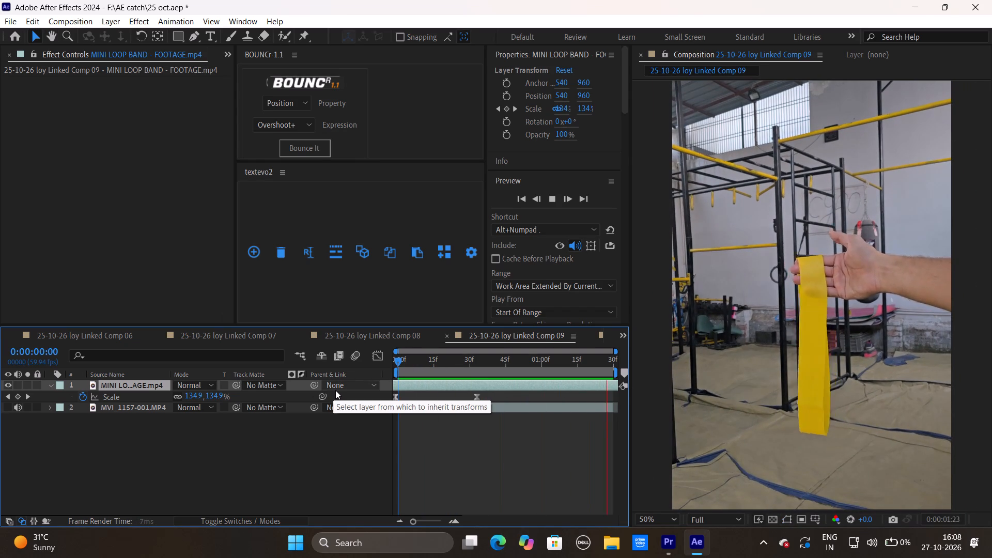
key("space")
Duplicate the footage layer and pre-compose the copy as MINI LOOP BAND - FOOTAGE.mp4 Comp 2, moving all attributes into it.
left_click(463, 386)
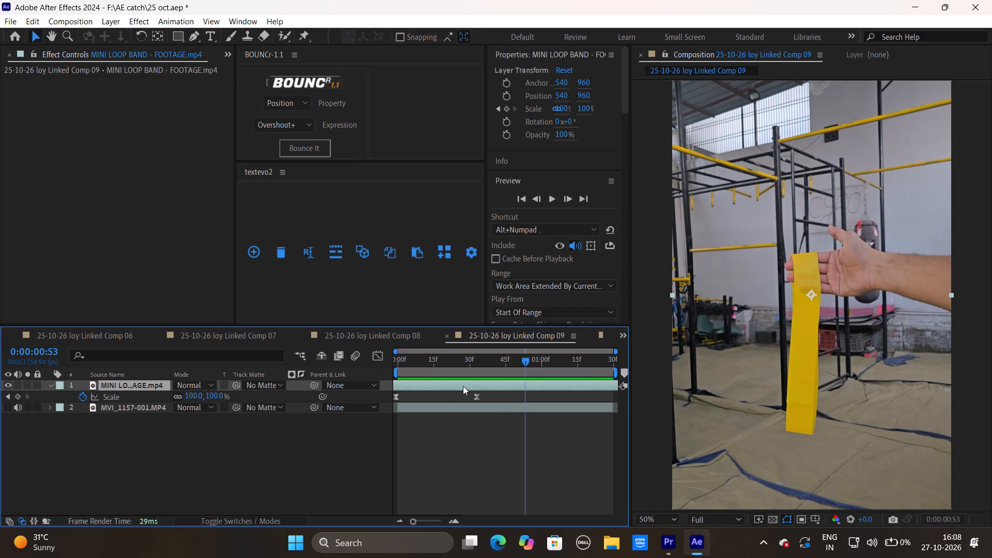
key("ctrl+d")
right_click(463, 386)
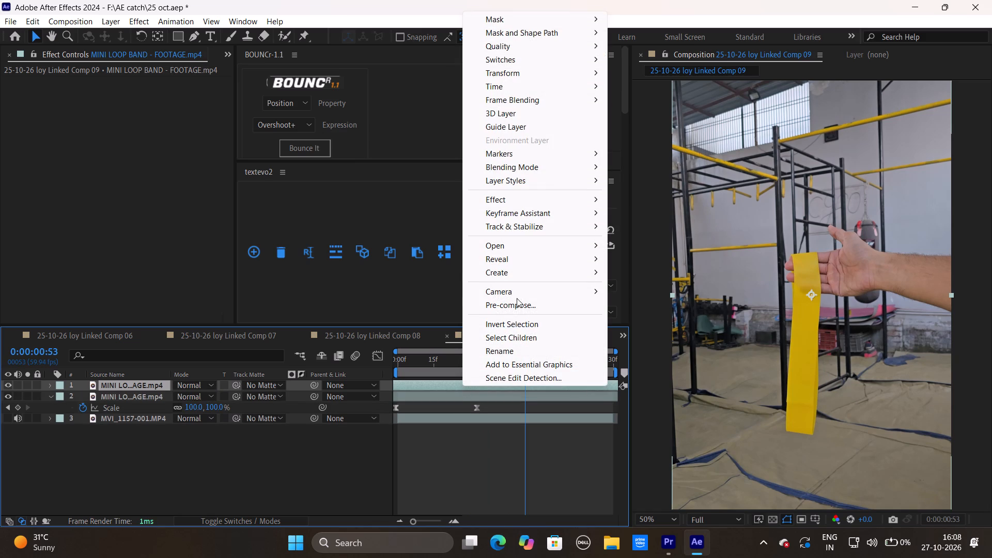
left_click(515, 303)
left_click(385, 277)
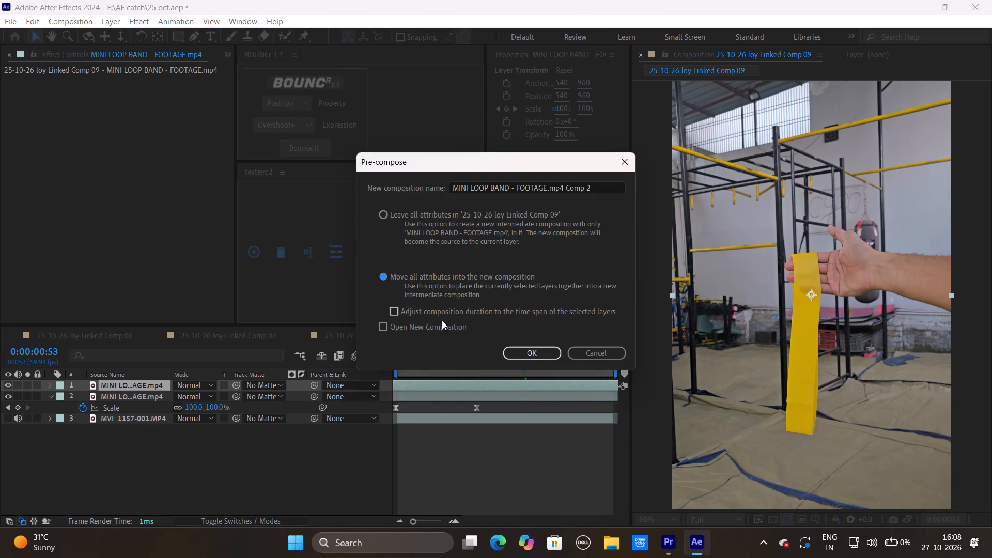
left_click(520, 359)
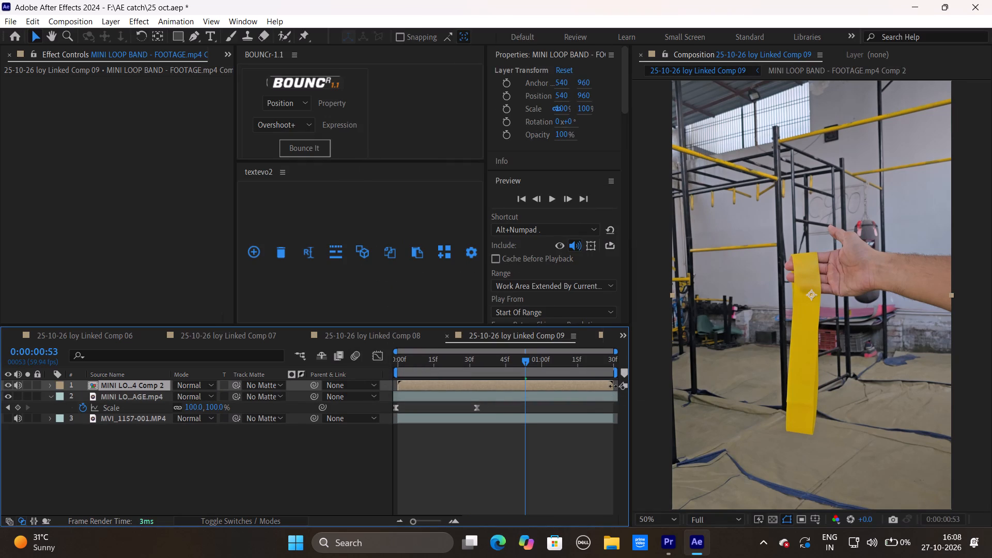
Trim the end of the MINI LOOP BAND - FOOTAGE.mp4 Comp 2 layer to the second Scale keyframe.
left_click_drag(613, 385, 478, 397)
From 0:00:00:00, isolate the yellow band on the Comp 2 layer with the Roto Brush, freeze the matte and return to the composition view.
left_click_drag(519, 360, 473, 369)
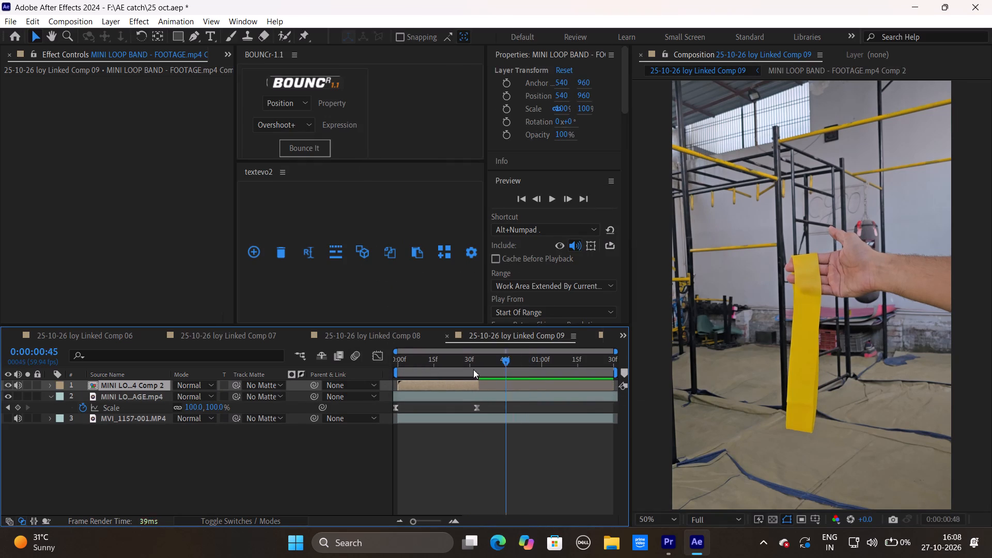
left_click_drag(473, 369, 320, 389)
left_click(419, 384)
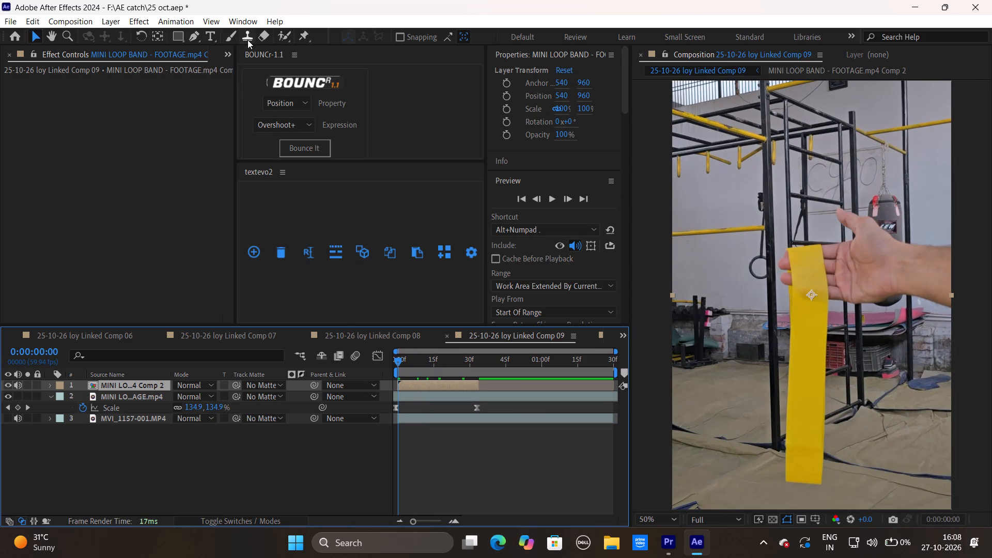
left_click(282, 42)
double_click(801, 270)
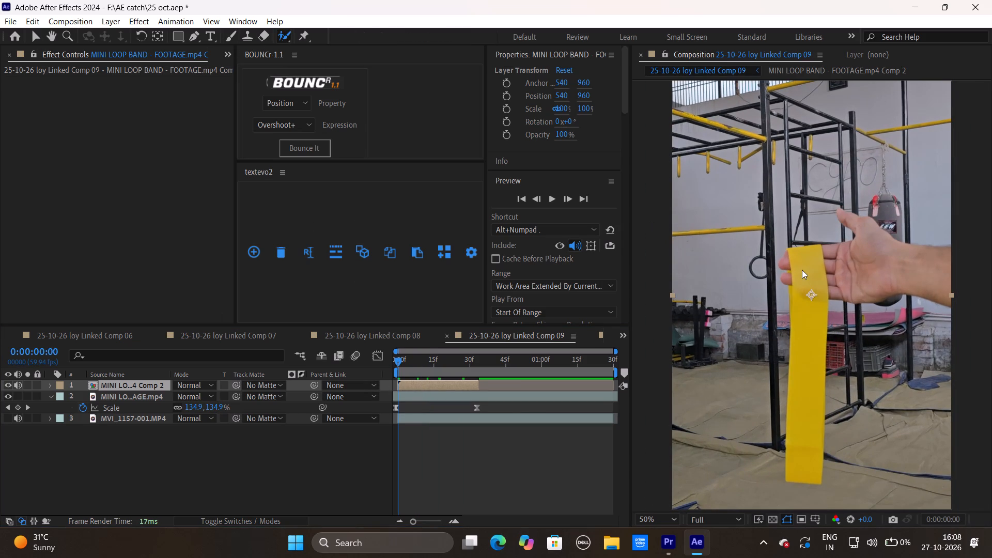
left_click_drag(807, 243, 809, 358)
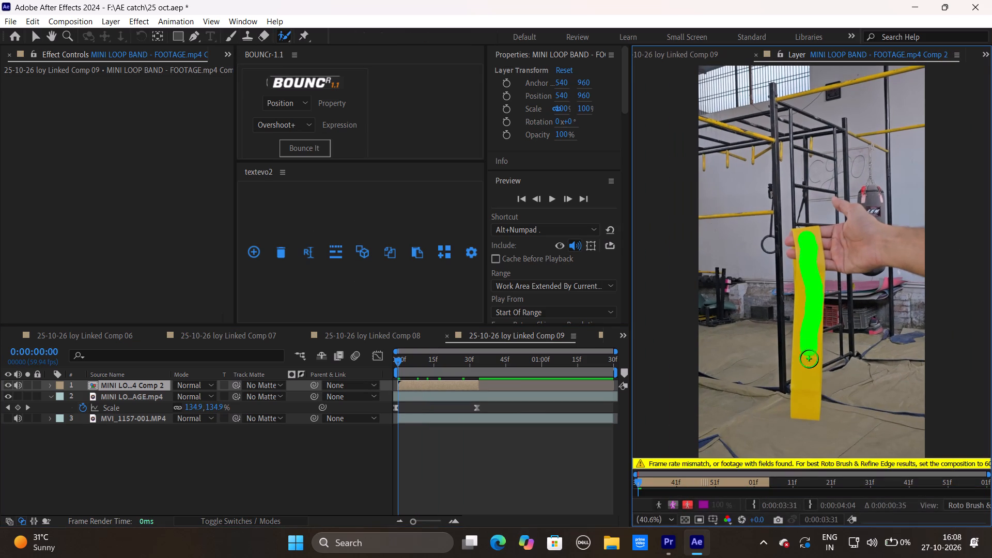
left_click_drag(809, 358, 808, 394)
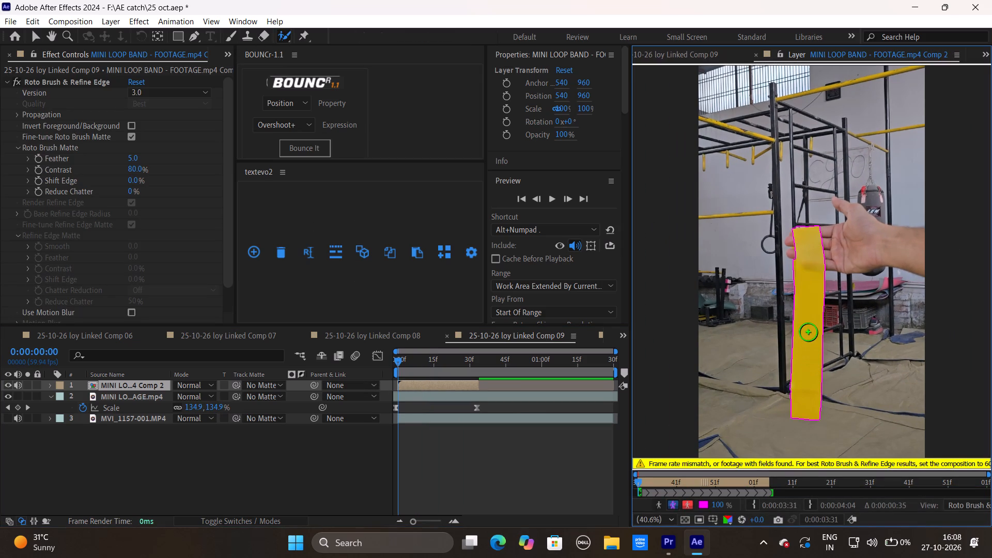
left_click_drag(630, 300, 460, 315)
left_click(948, 500)
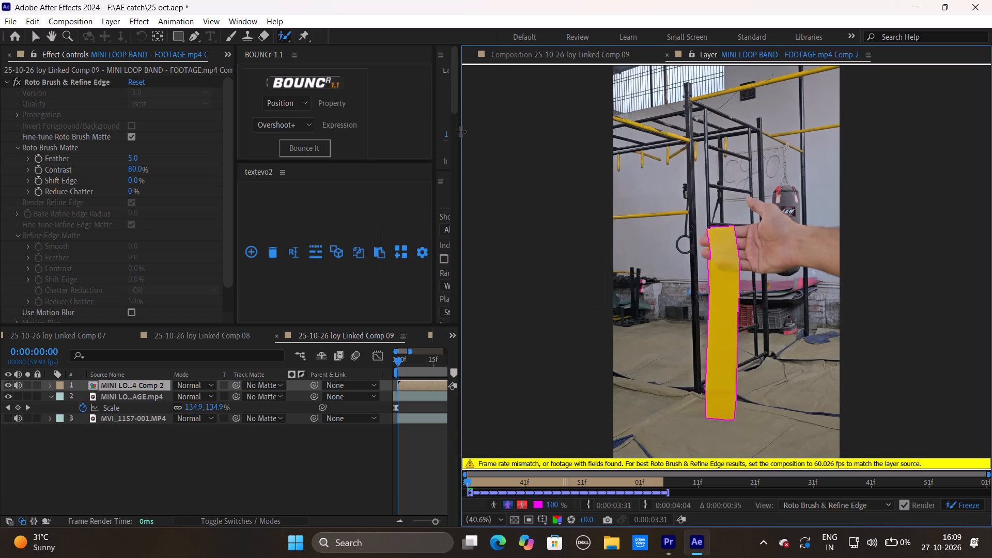
left_click_drag(461, 132, 624, 154)
left_click(685, 56)
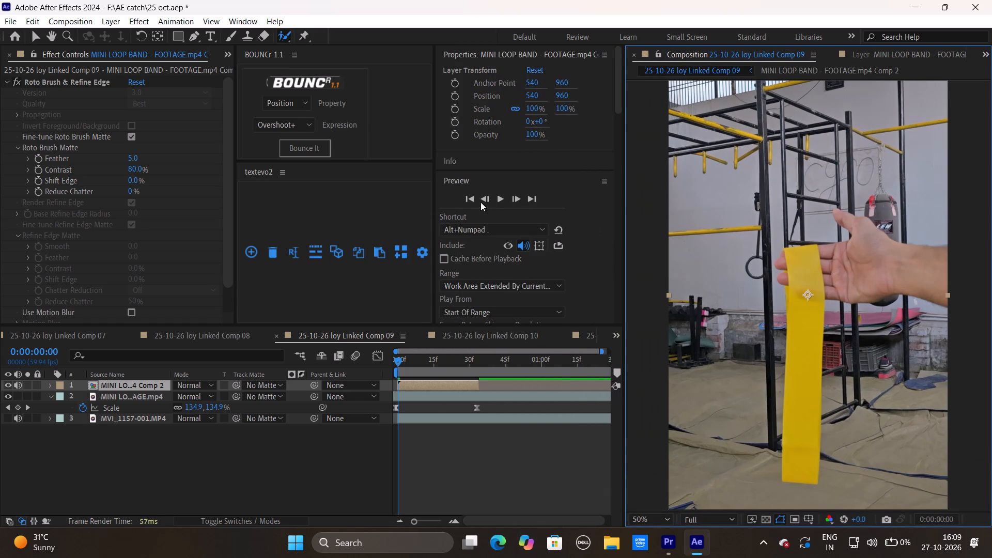
Search the effects for "glow" and apply Deep Glow 2 to the MINI LOOP BAND - FOOTAGE.mp4 Comp 2 layer.
scroll(579, 209, "down", 5)
scroll(581, 225, "up", 4)
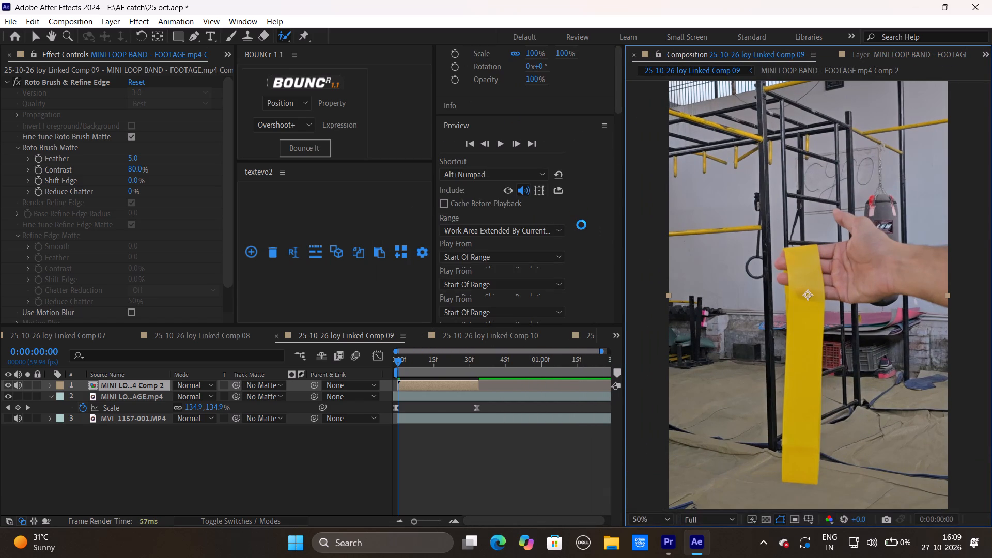
scroll(581, 225, "up", 2)
scroll(578, 279, "up", 1)
scroll(578, 280, "down", 1)
scroll(578, 281, "up", 4)
scroll(580, 285, "down", 3)
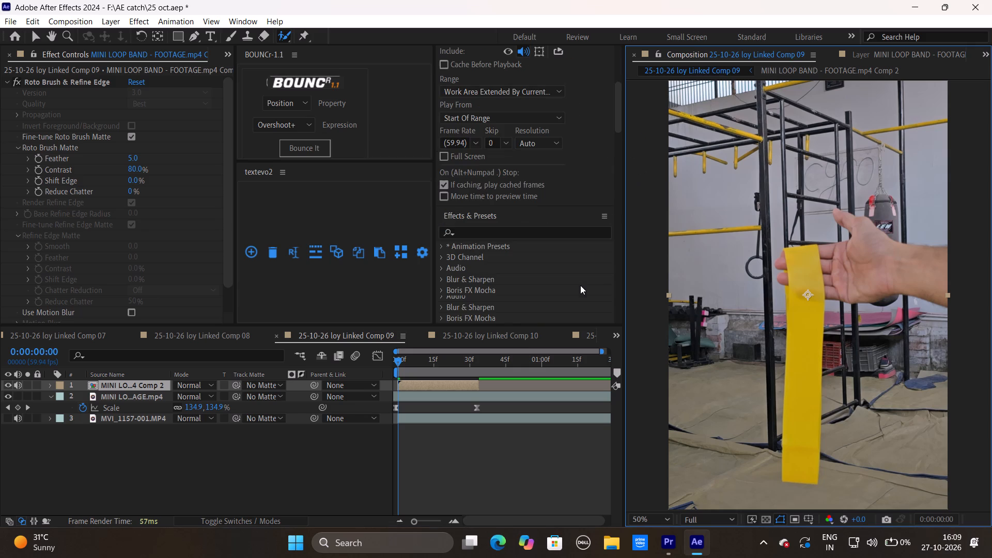
left_click(514, 235)
type("glow")
scroll(540, 313, "down", 2)
left_click_drag(495, 258, 539, 306)
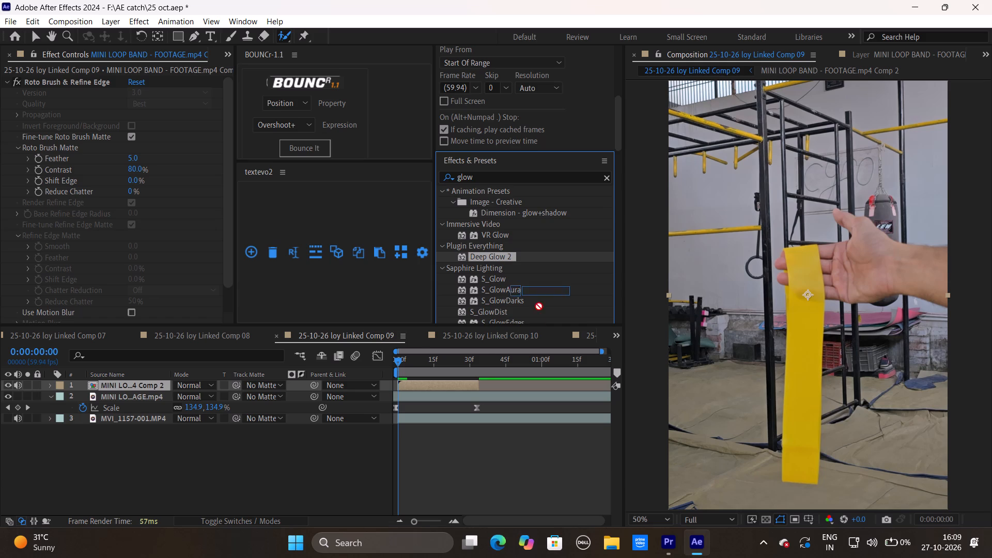
left_click_drag(539, 306, 457, 382)
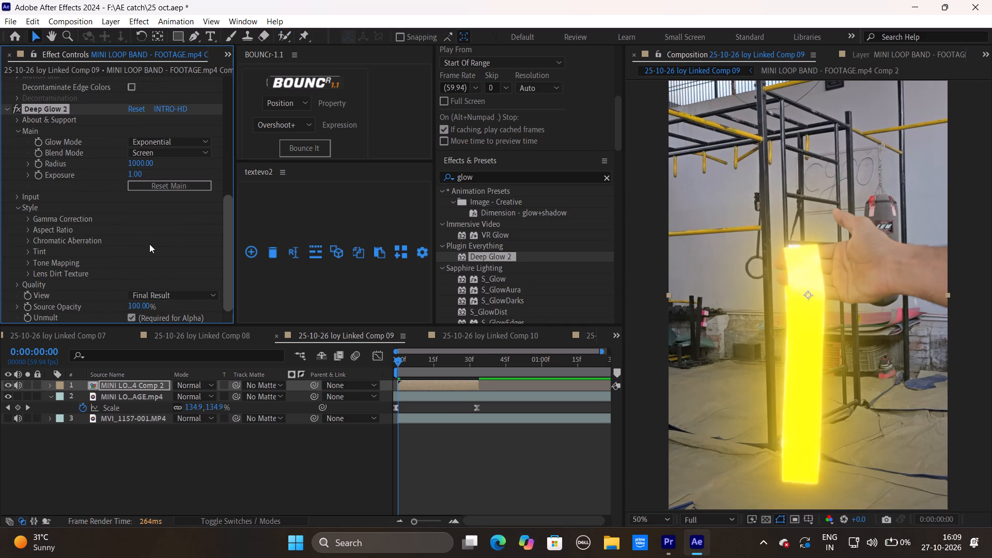
Set the Deep Glow 2 radius to 40.
left_click_drag(141, 166, 0, 174)
left_click(132, 161)
type("40")
key("Return")
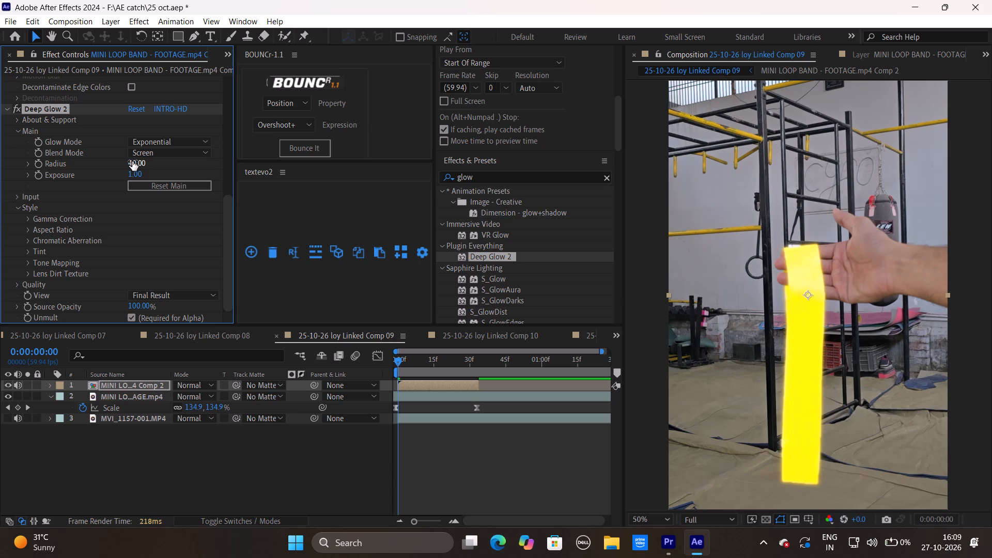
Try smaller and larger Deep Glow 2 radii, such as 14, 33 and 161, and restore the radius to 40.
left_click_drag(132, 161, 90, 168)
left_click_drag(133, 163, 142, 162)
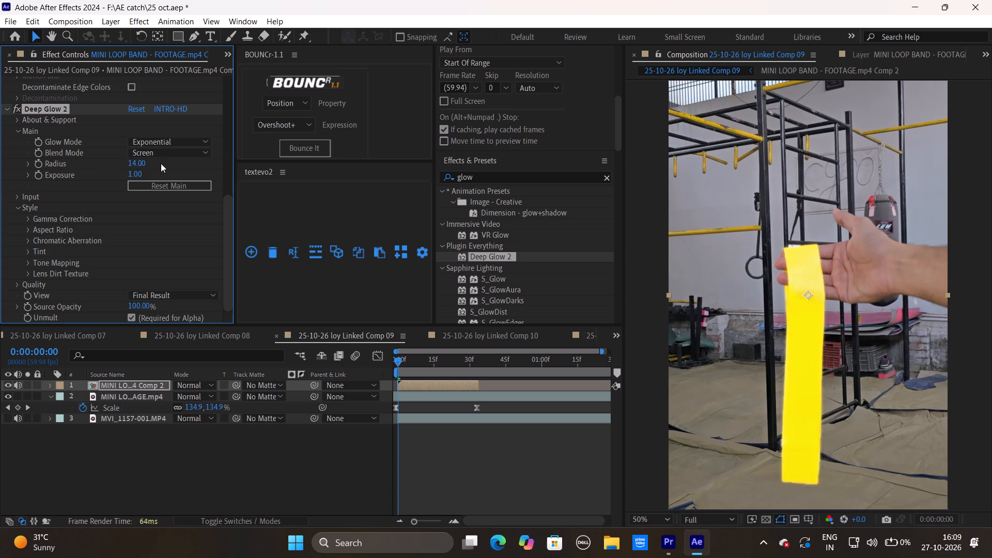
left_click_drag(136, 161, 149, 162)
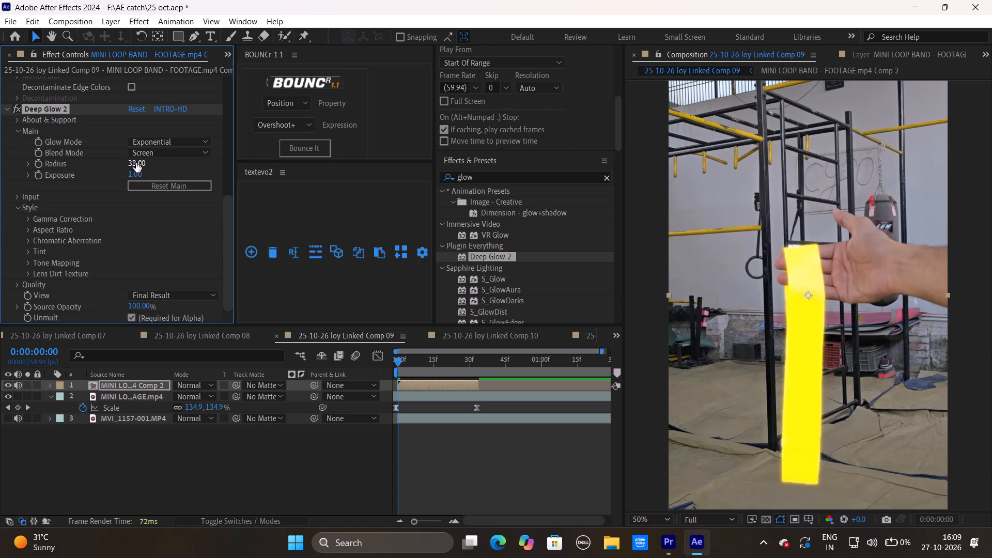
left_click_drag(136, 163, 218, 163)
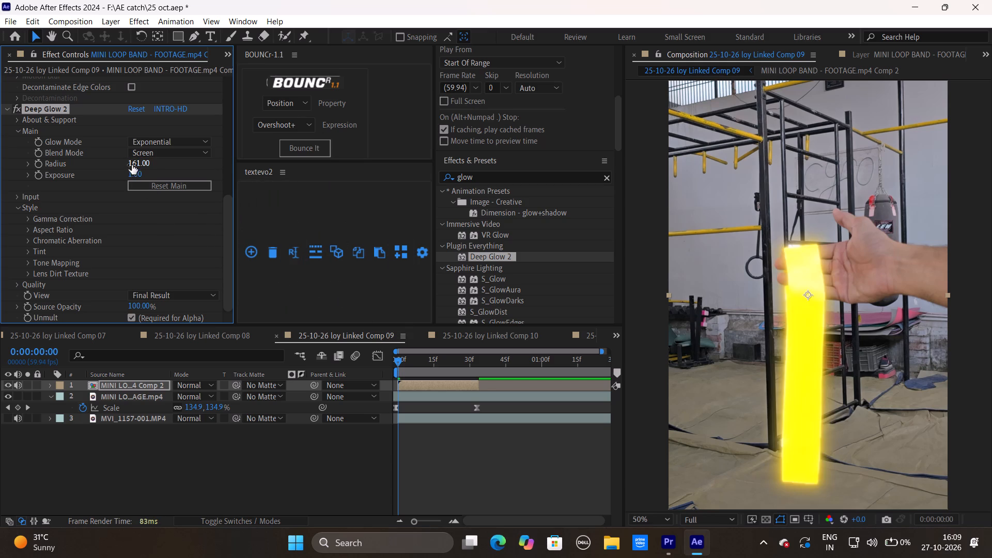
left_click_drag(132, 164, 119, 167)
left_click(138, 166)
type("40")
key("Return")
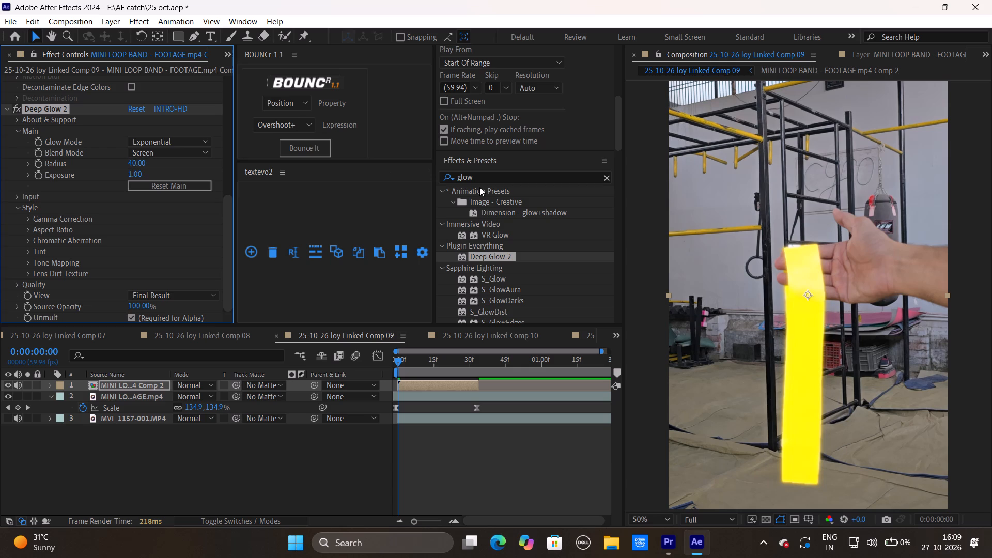
Search the effects for "fill" and apply Fill to the MINI LOOP BAND - FOOTAGE.mp4 Comp 2 layer.
left_click_drag(483, 176, 249, 162)
key("BackSpace")
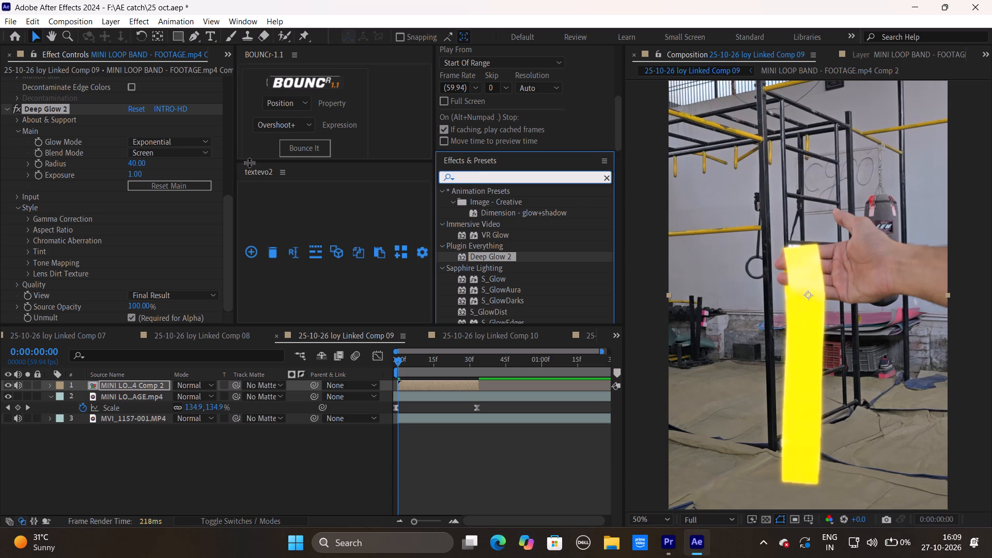
type("fill")
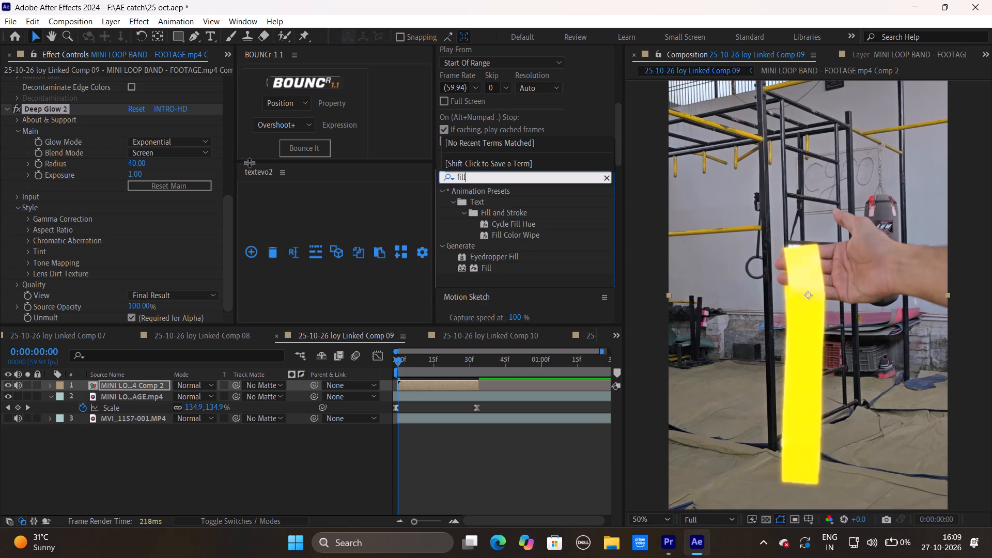
left_click_drag(480, 266, 455, 376)
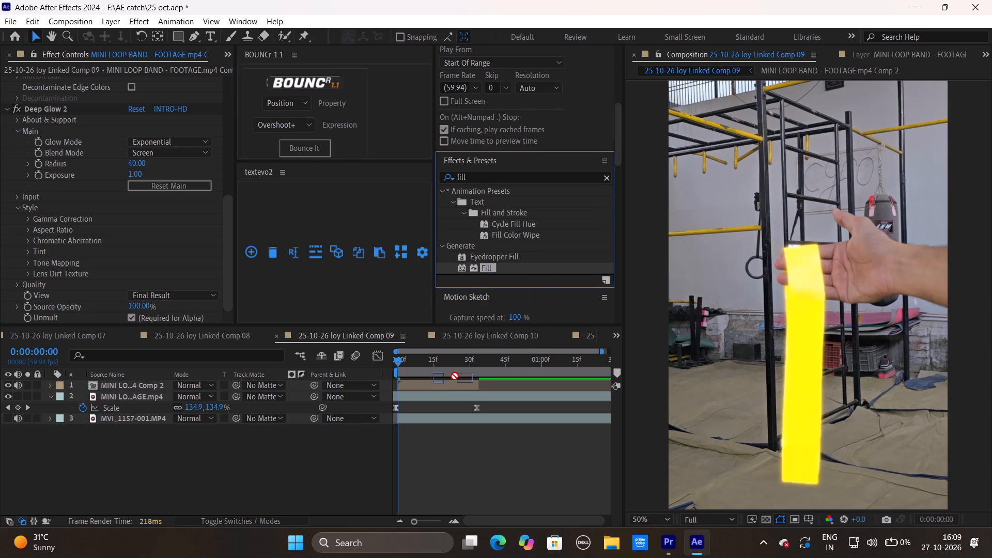
left_click_drag(455, 376, 438, 382)
Set the Fill colour on the loop band layer to bright yellow.
left_click(138, 273)
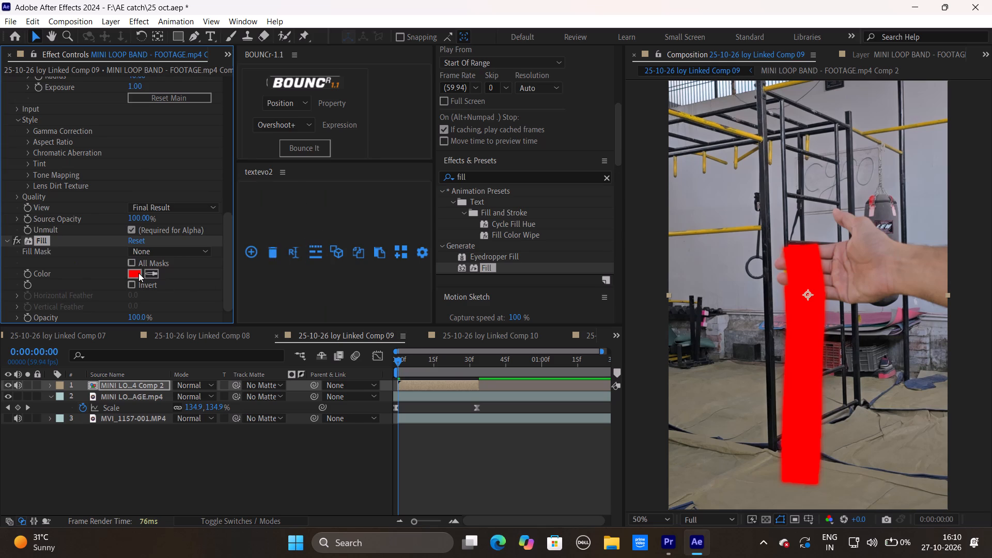
left_click(527, 325)
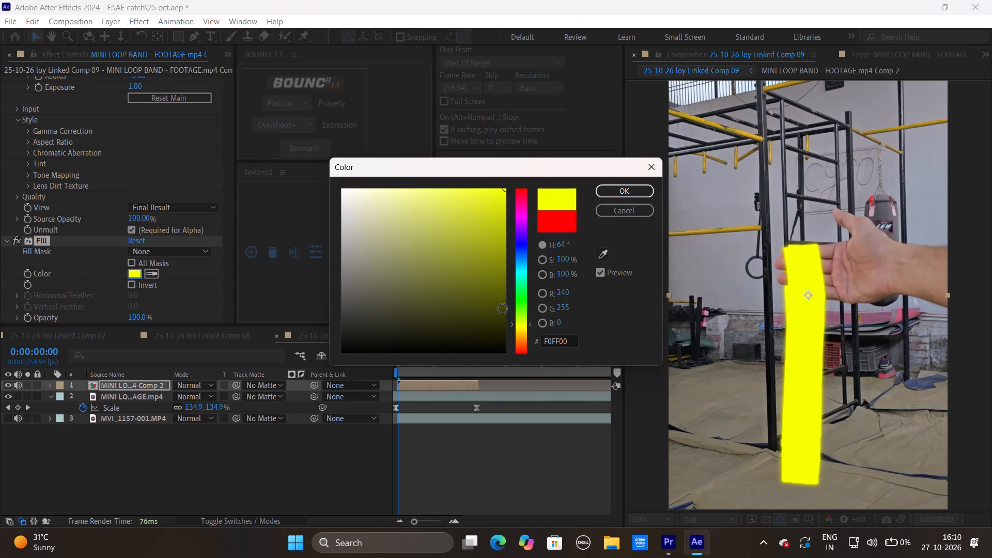
left_click(528, 322)
left_click(629, 191)
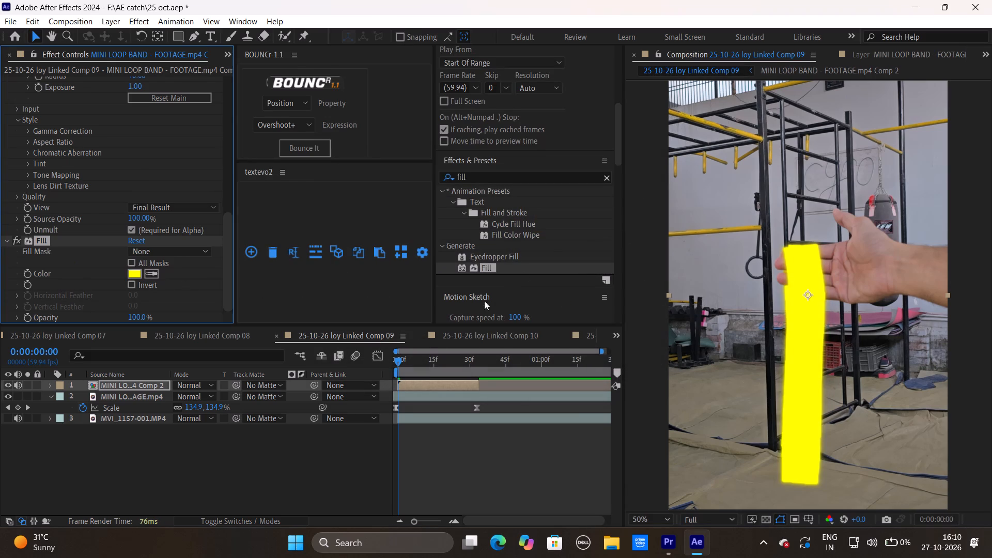
Adjust the Deep Glow 2 radius on the filled band layer to 52.
scroll(91, 175, "down", 2)
scroll(91, 175, "up", 4)
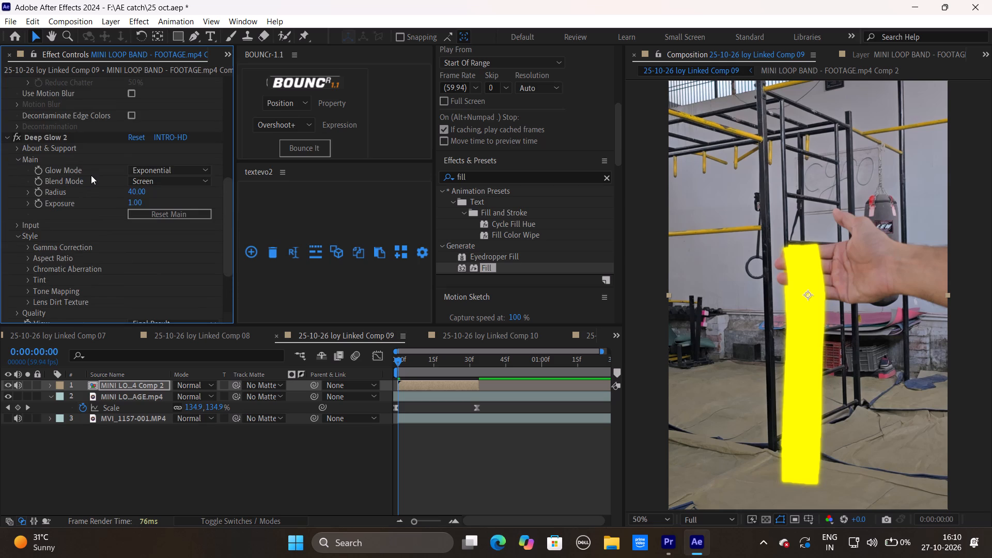
left_click_drag(139, 188, 192, 195)
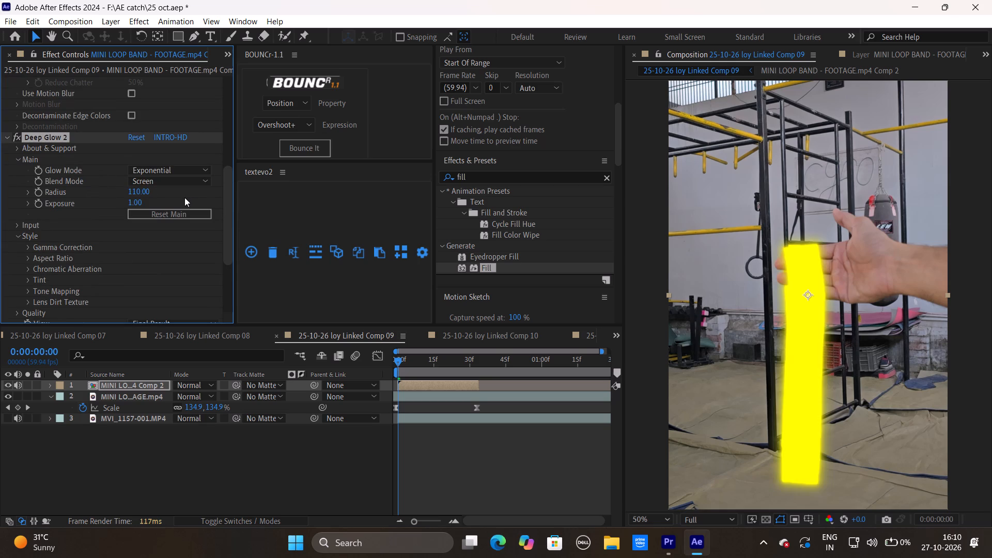
left_click_drag(145, 193, 126, 197)
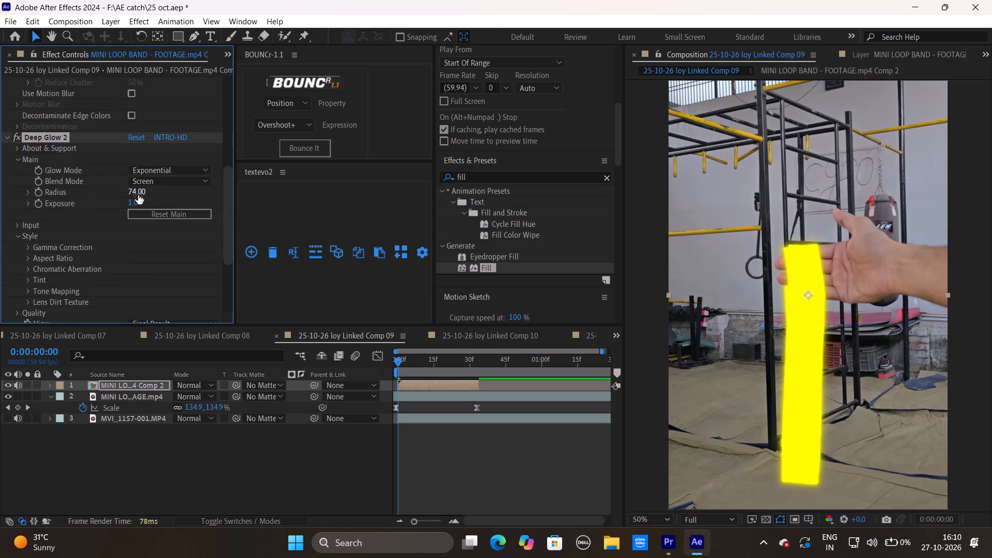
left_click_drag(142, 189, 131, 192)
Switch to Premiere Pro, review the band glow around 00:00:17:14, and open the Linked Comp 10 clip's original in After Effects.
left_click(671, 551)
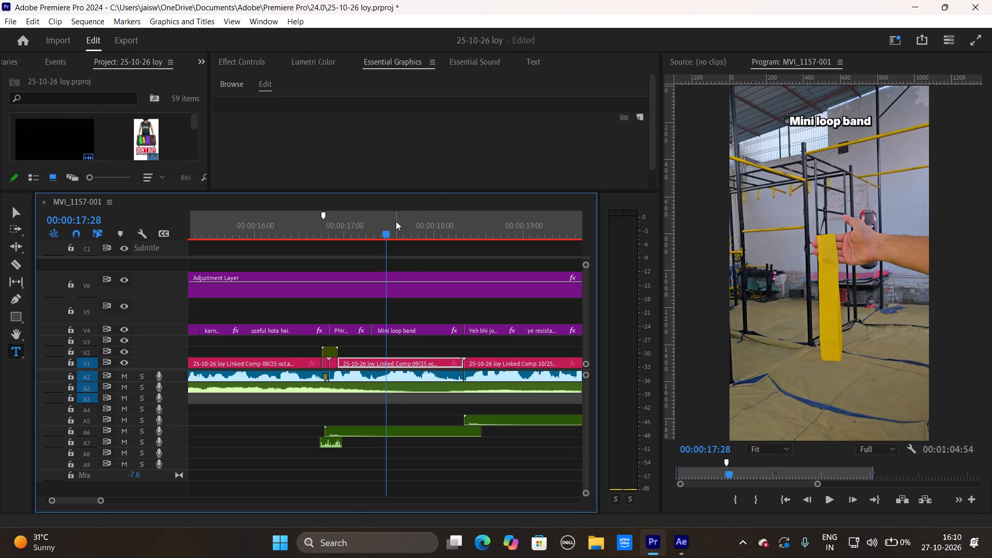
left_click_drag(383, 235, 362, 240)
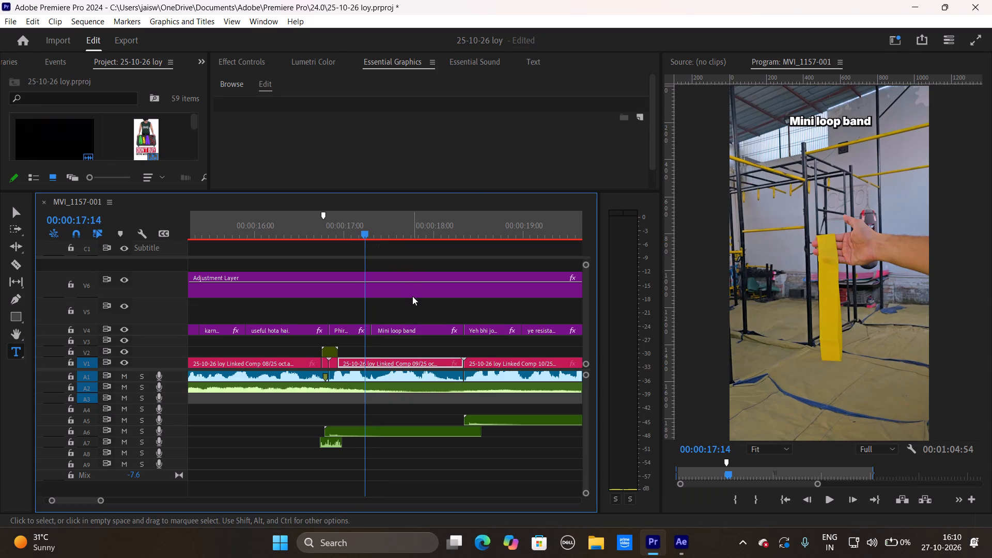
left_click_drag(362, 228, 392, 234)
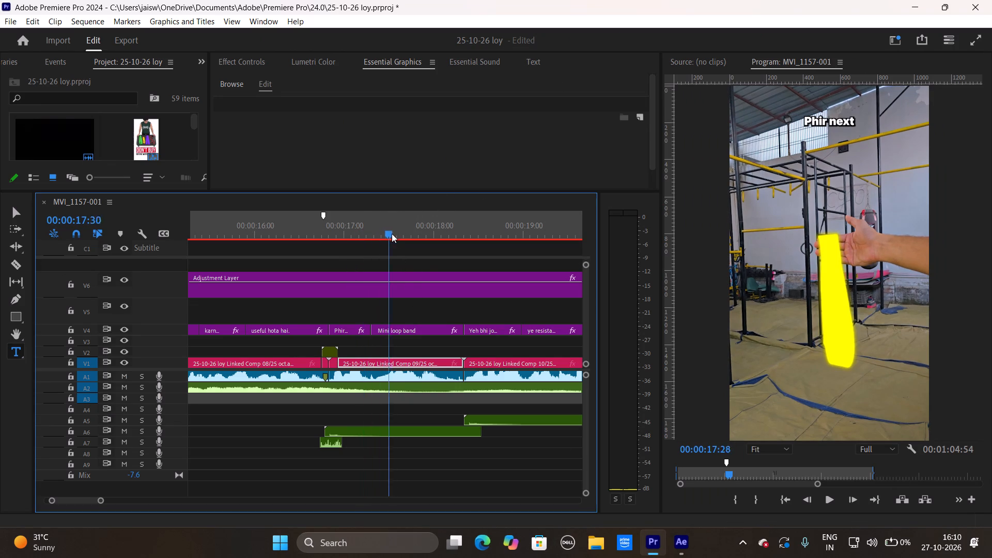
left_click_drag(392, 234, 476, 237)
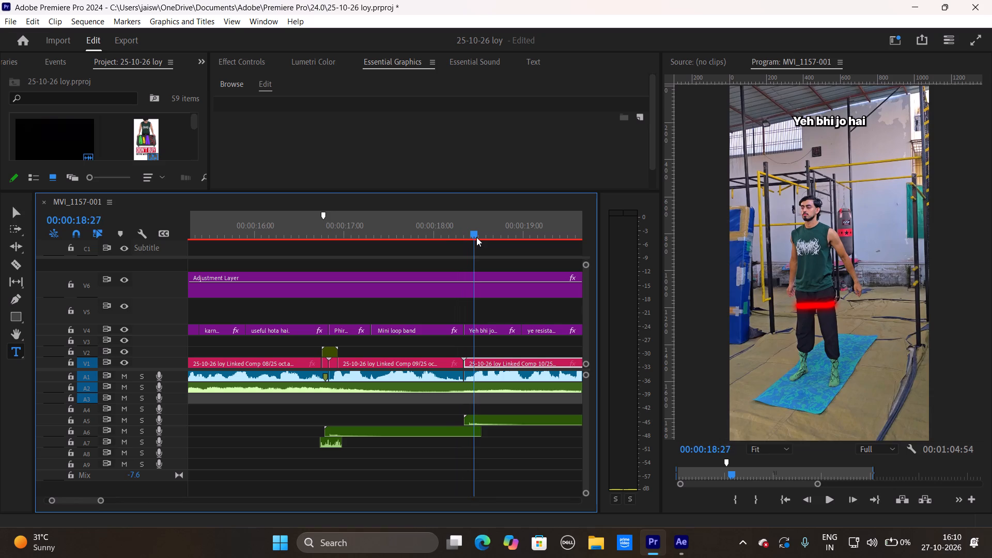
left_click_drag(476, 237, 487, 239)
right_click(479, 362)
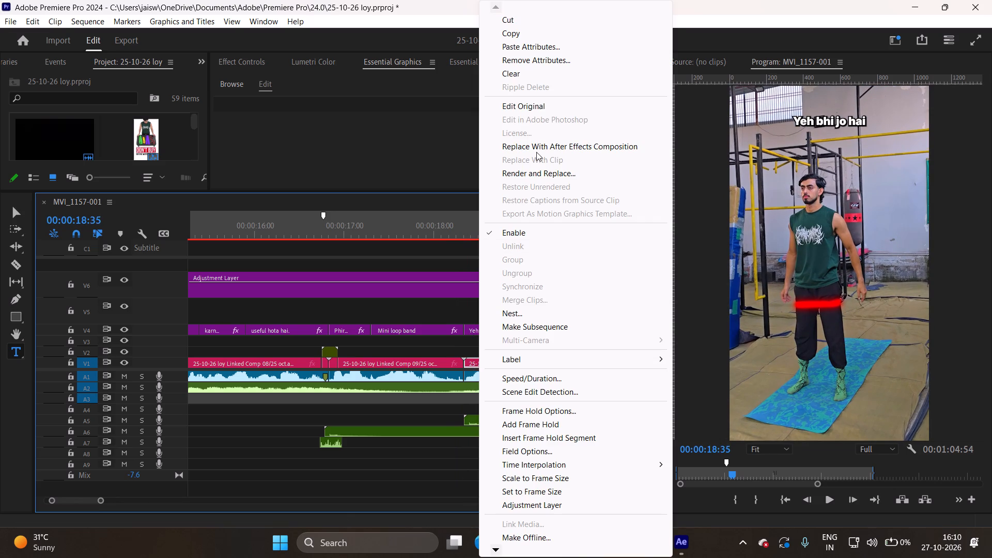
left_click(528, 108)
Around 0:00:00:09, set the Deep Glow 2 radius to 37 on the MINI LOOP BAND - 2.mp4 Comp 1 layer.
left_click_drag(539, 352, 409, 359)
left_click_drag(554, 360, 412, 363)
left_click(429, 380)
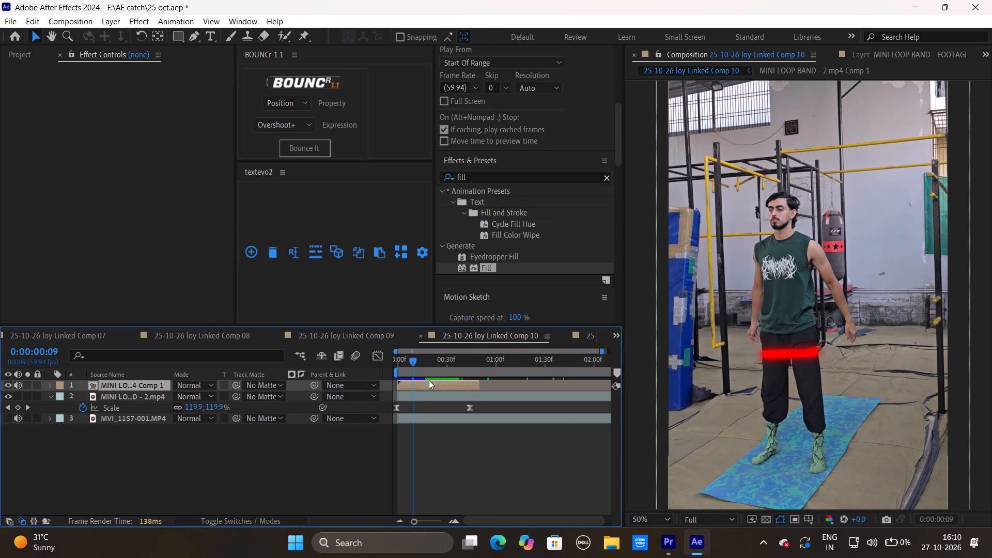
scroll(178, 179, "up", 6)
scroll(178, 179, "down", 2)
scroll(179, 179, "up", 1)
scroll(179, 179, "down", 4)
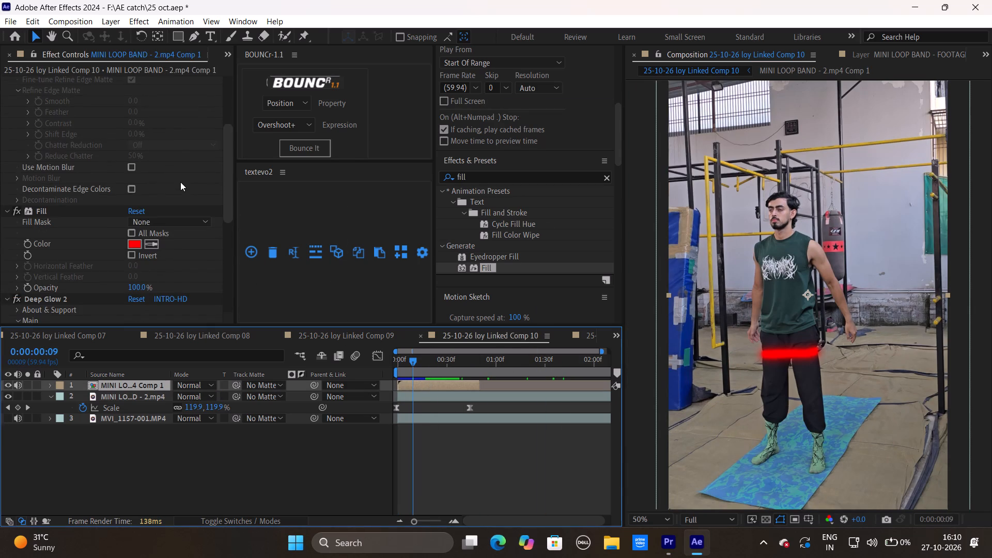
scroll(170, 272, "down", 2)
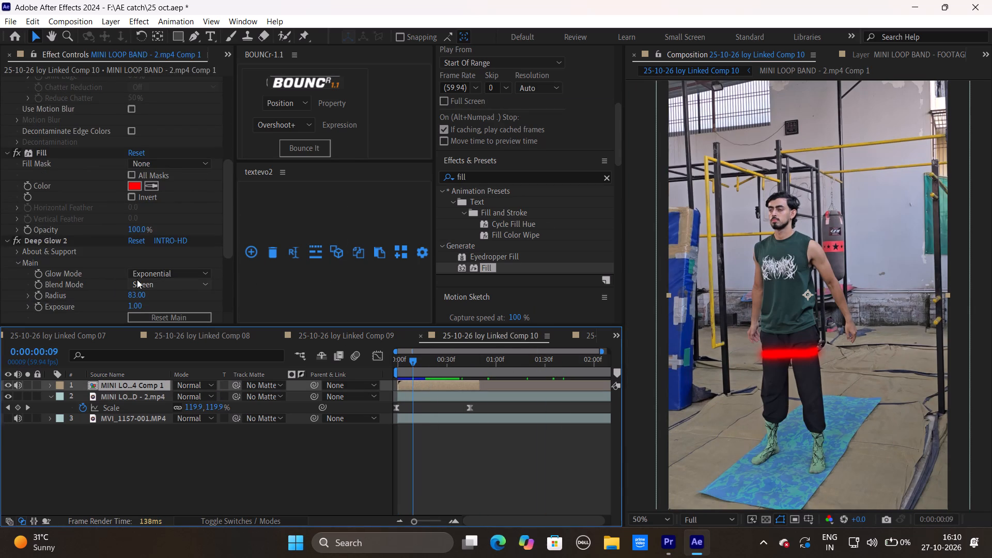
scroll(192, 259, "down", 2)
left_click_drag(139, 239, 118, 241)
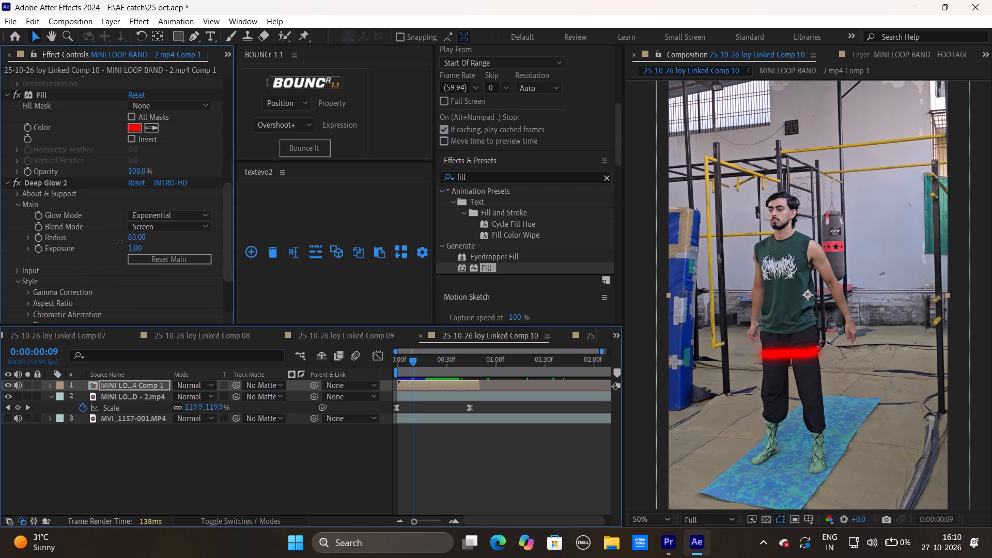
left_click_drag(118, 241, 111, 241)
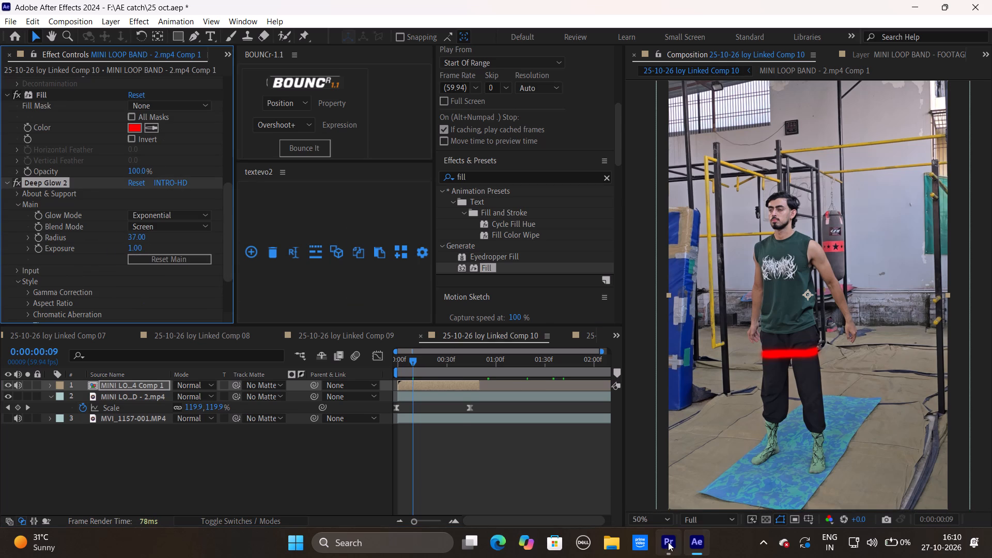
Return to Premiere Pro and open the Linked Comp 11 clip at 00:00:21:14 for editing in After Effects.
left_click(668, 542)
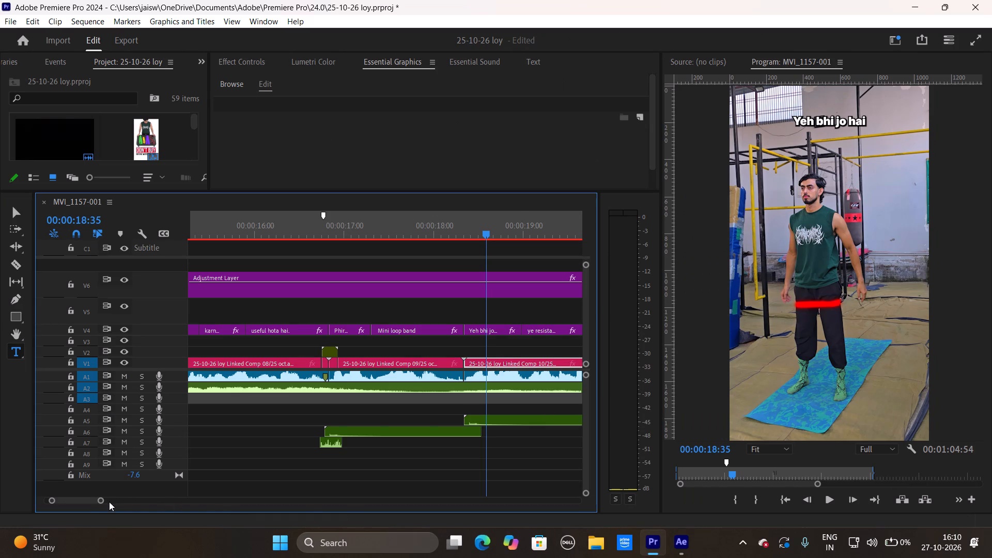
left_click_drag(101, 501, 152, 500)
left_click_drag(373, 235, 382, 234)
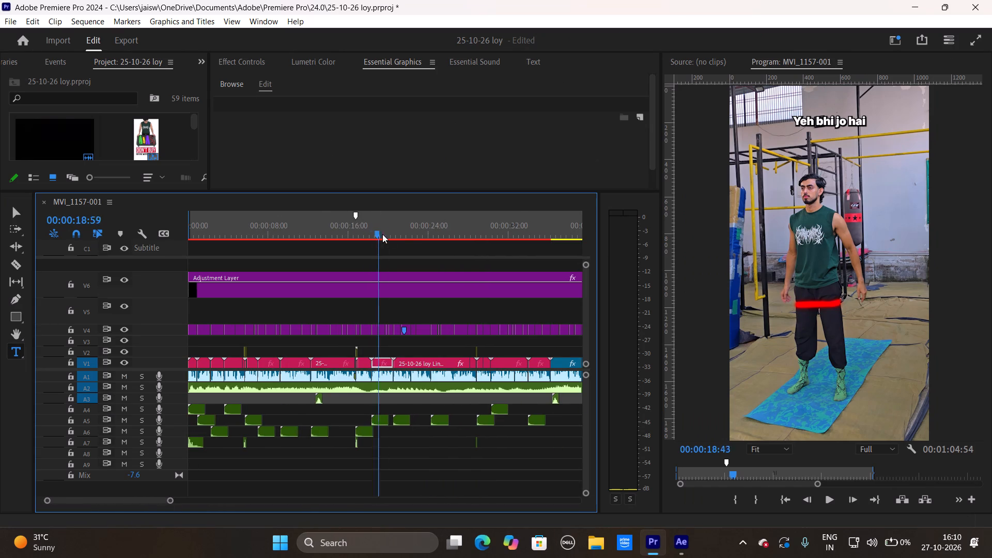
left_click_drag(382, 234, 400, 234)
right_click(406, 360)
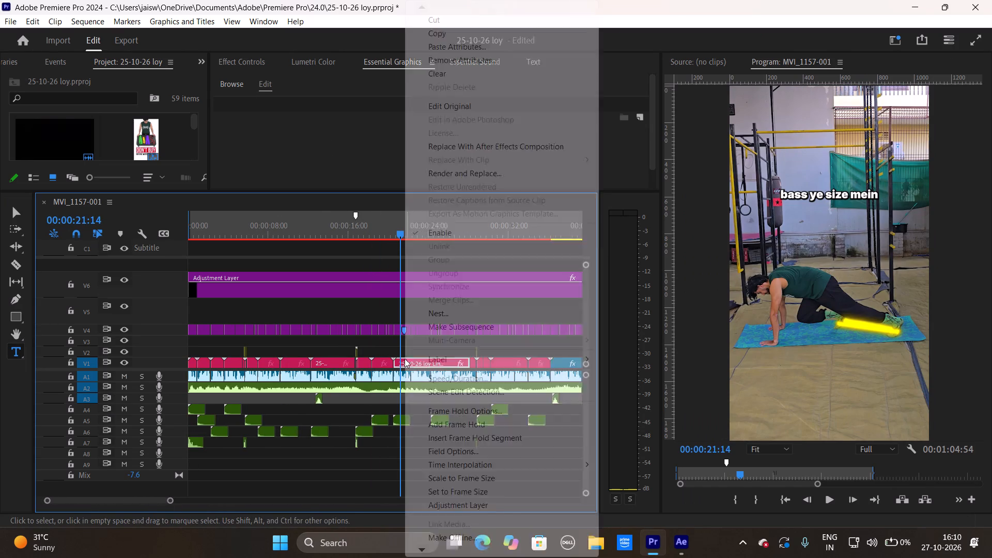
left_click(447, 106)
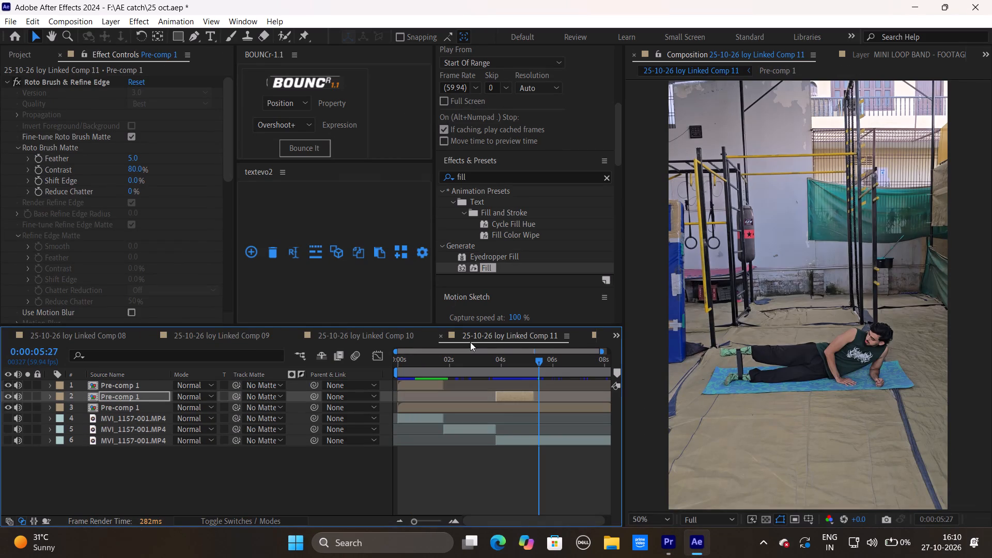
At 0:00:01:05, set the Deep Glow 2 radius to 31 on the topmost Pre-comp 1 layer.
left_click_drag(534, 356, 426, 364)
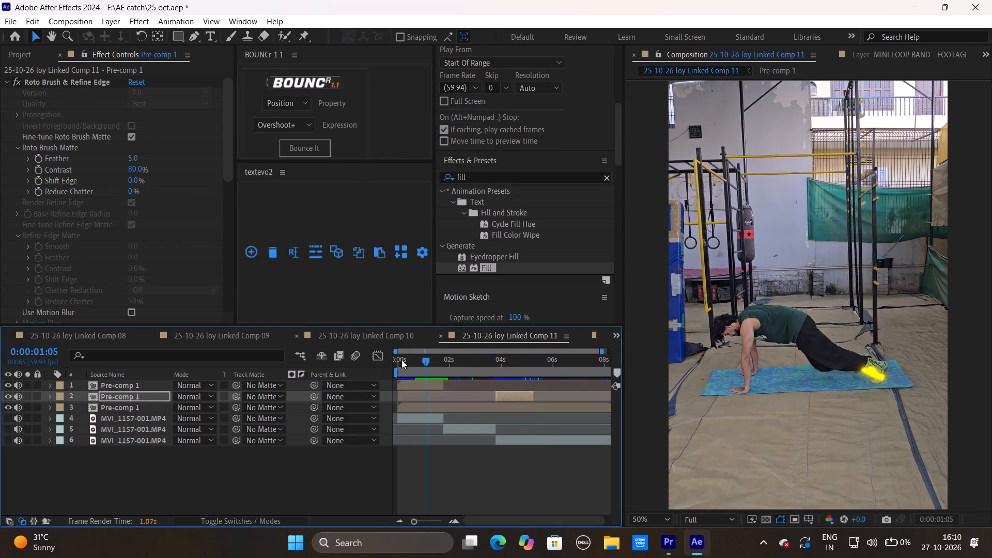
left_click(421, 385)
scroll(183, 196, "down", 6)
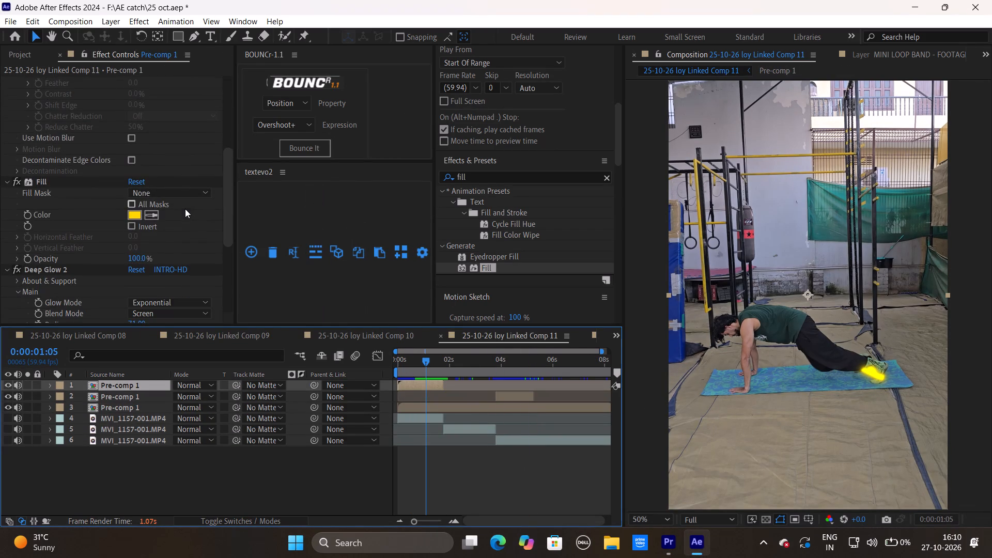
scroll(190, 240, "up", 1)
scroll(192, 240, "down", 1)
scroll(192, 241, "up", 2)
scroll(192, 241, "down", 4)
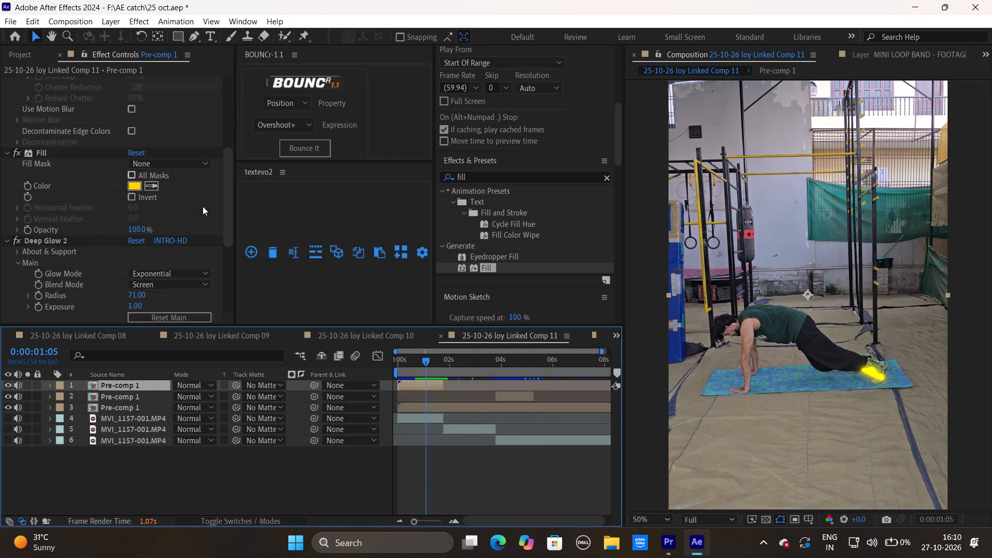
scroll(203, 206, "down", 1)
left_click_drag(138, 235, 115, 237)
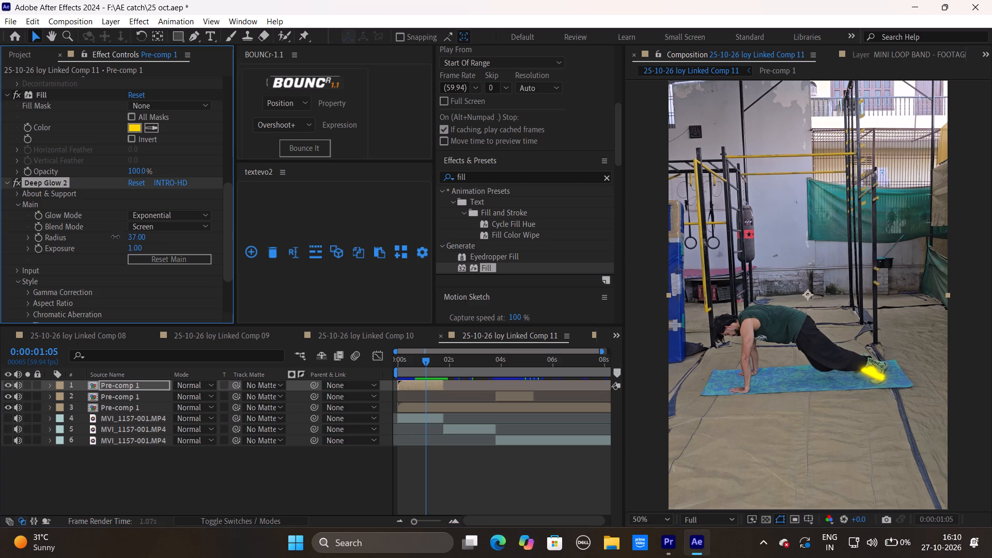
left_click_drag(115, 237, 114, 237)
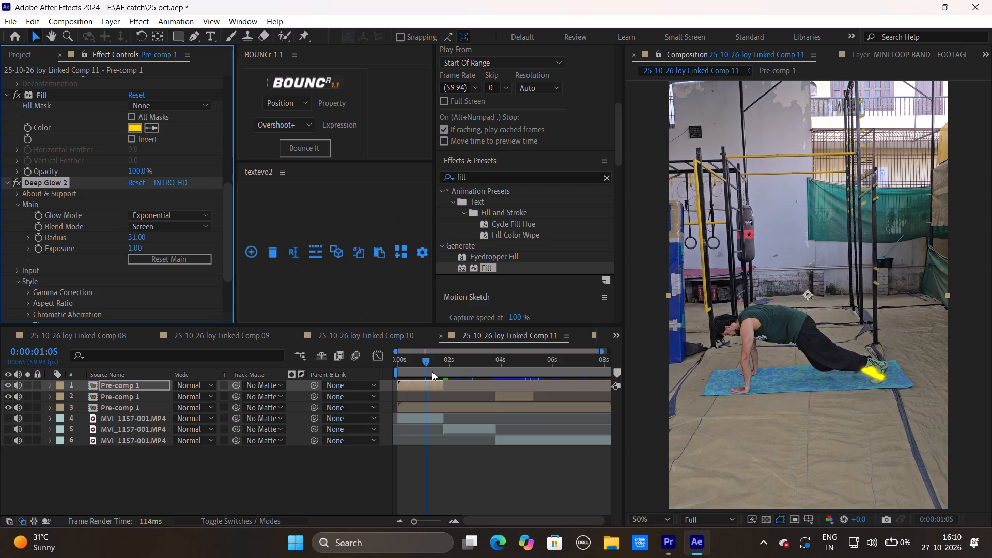
At 0:00:04:24, inspect the Fill and Glow settings of the second Pre-comp 1 layer.
left_click_drag(431, 359, 512, 373)
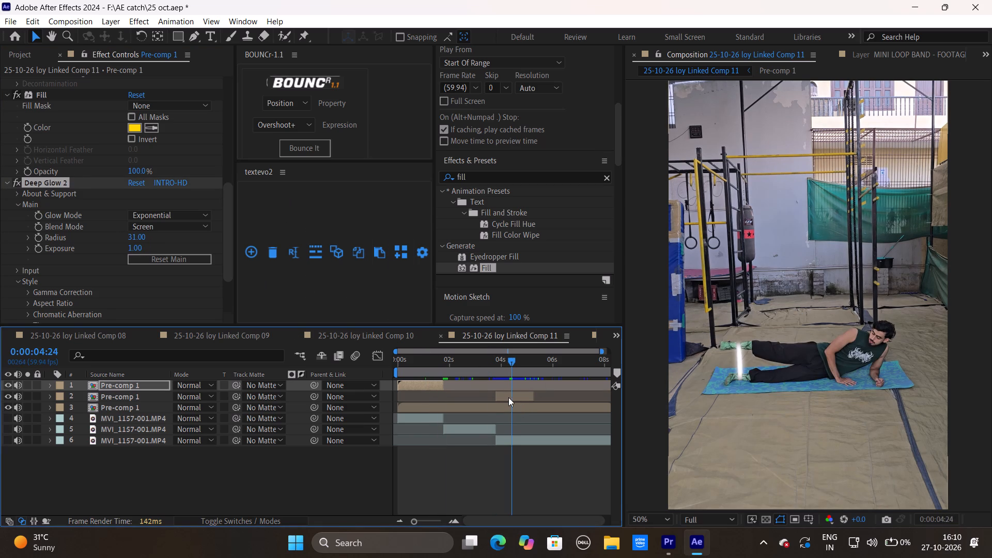
left_click(508, 396)
scroll(191, 196, "down", 11)
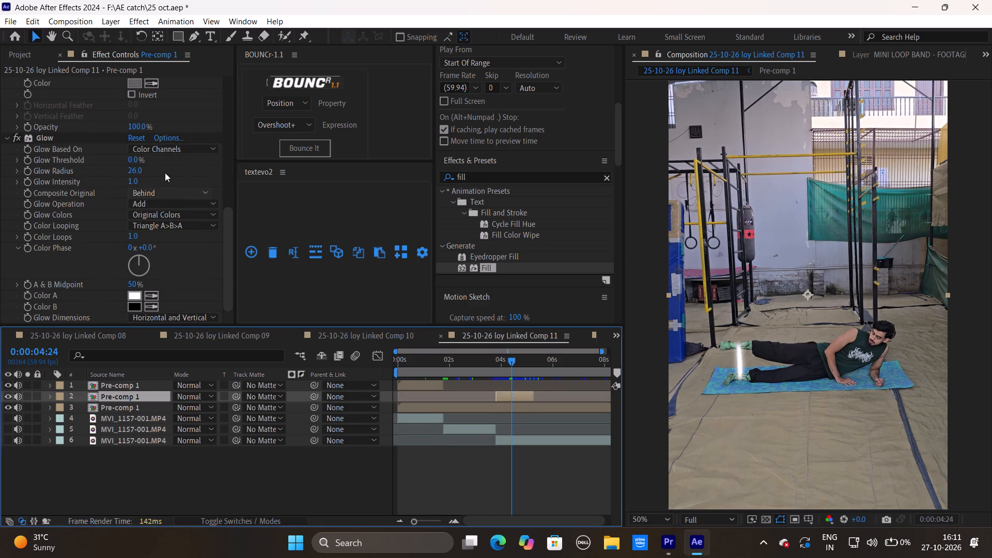
Switch to Premiere Pro and open the Linked Comp 12 resistance tube clip at 00:00:29:10 for editing in After Effects.
left_click(667, 550)
left_click_drag(404, 236, 423, 234)
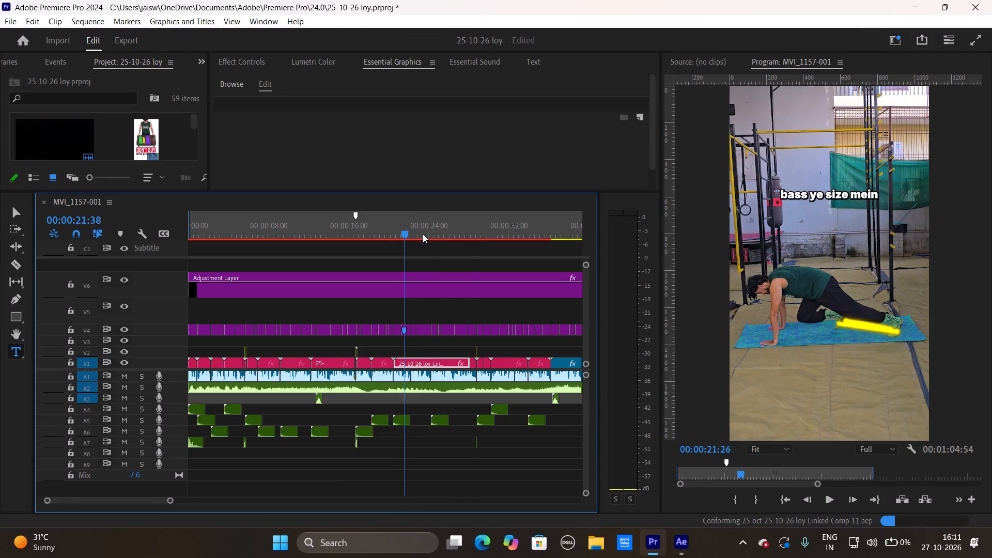
left_click_drag(423, 234, 475, 237)
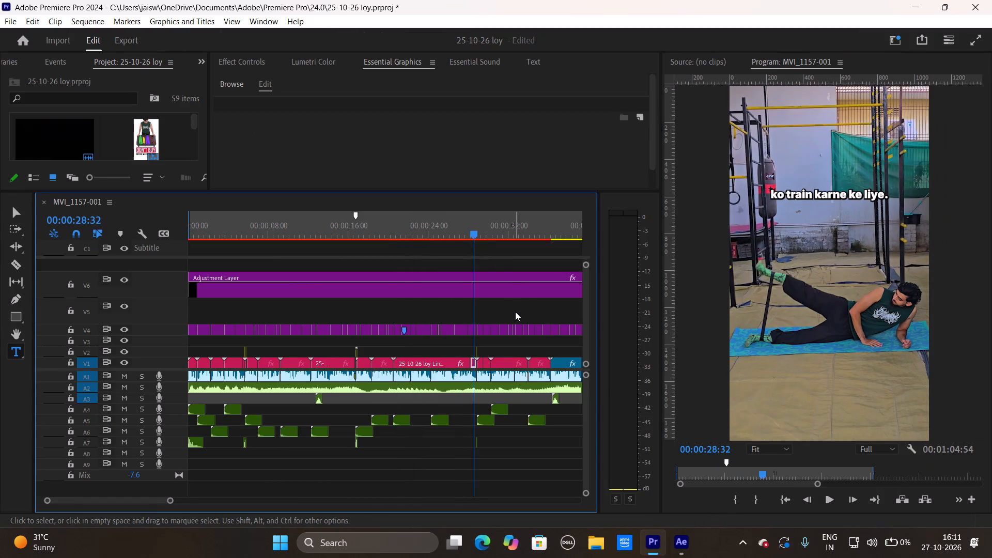
left_click_drag(473, 233, 479, 231)
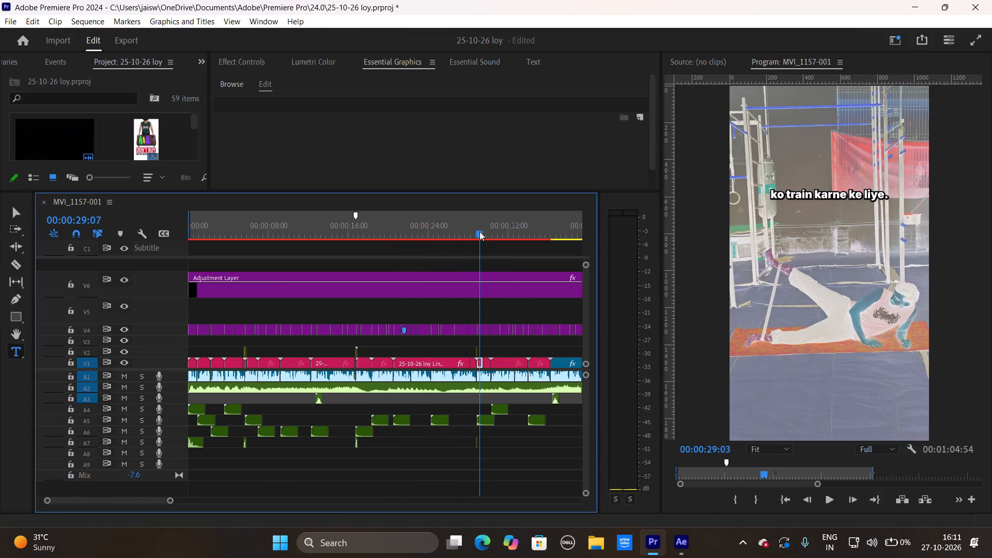
left_click_drag(479, 231, 486, 231)
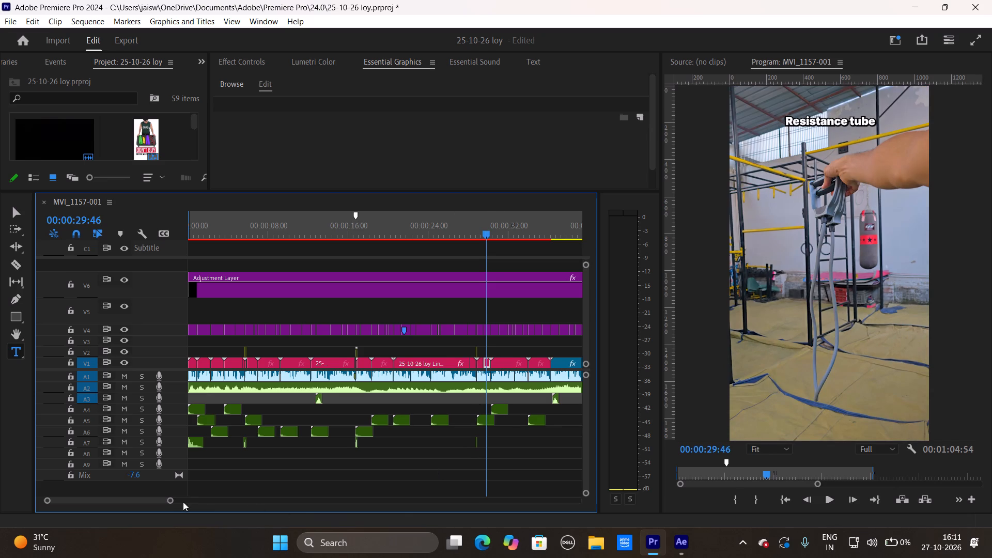
left_click_drag(171, 500, 142, 501)
left_click_drag(390, 235, 389, 235)
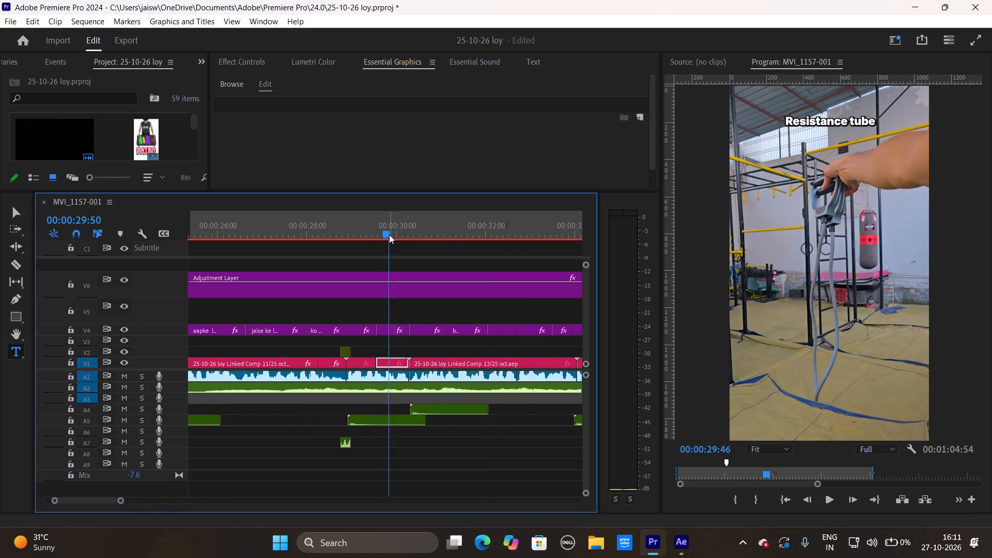
left_click_drag(389, 235, 378, 238)
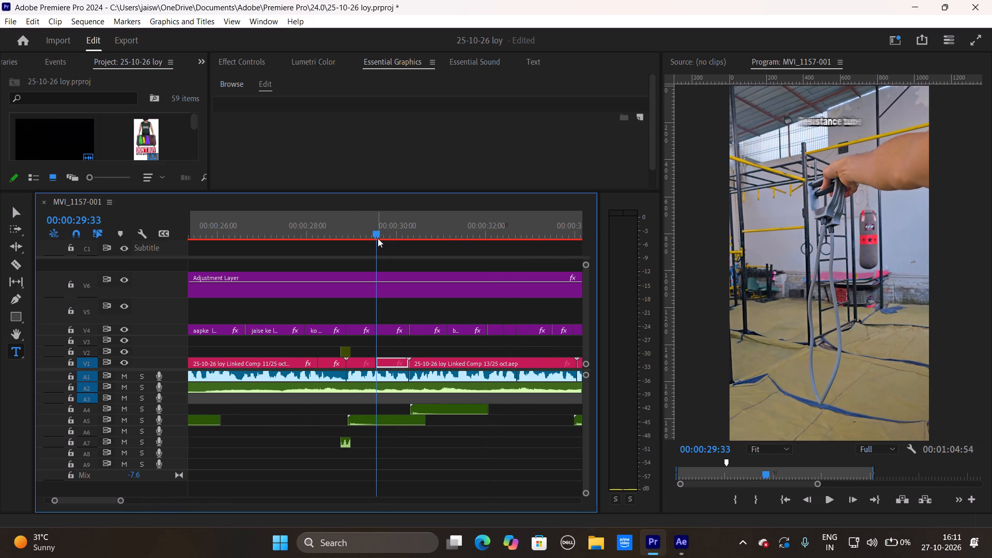
left_click_drag(377, 238, 359, 240)
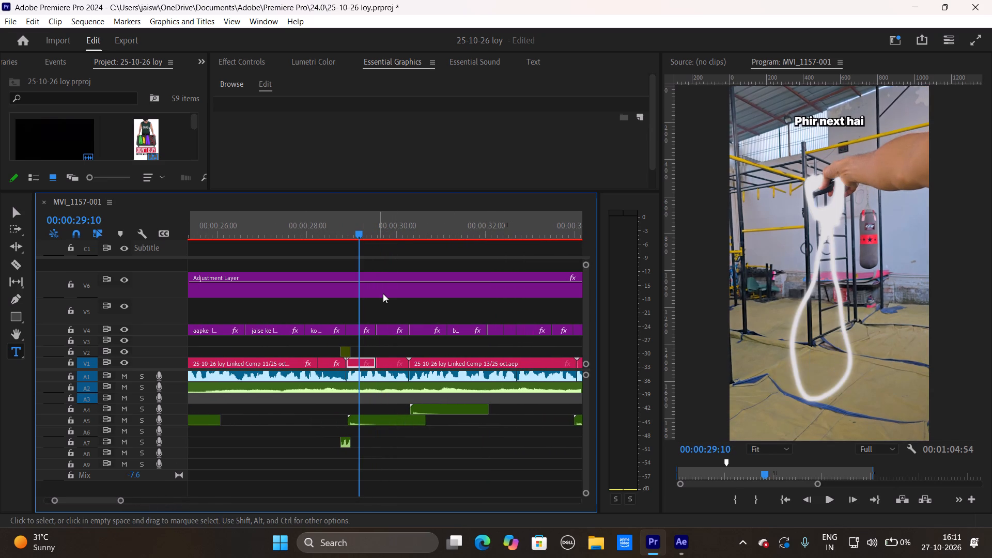
right_click(356, 363)
left_click(415, 107)
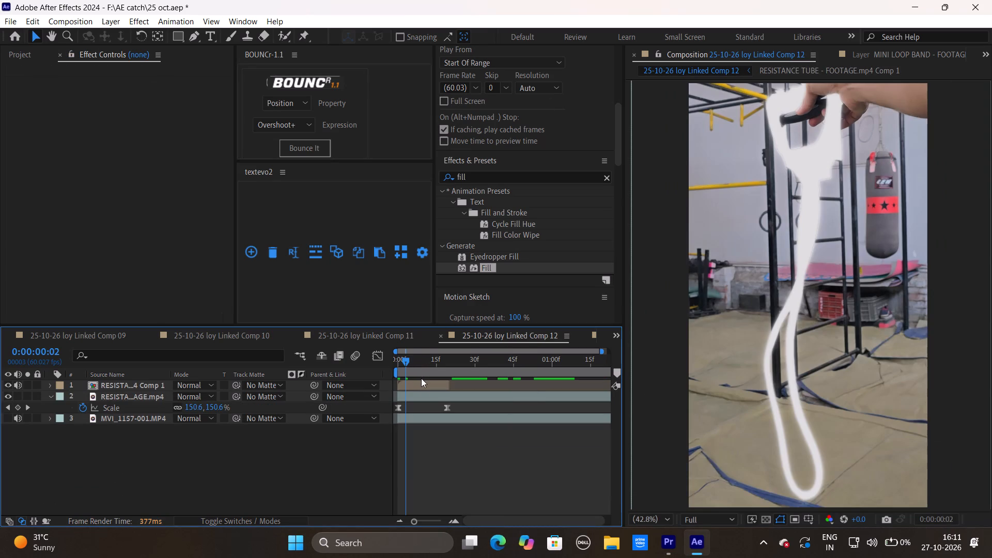
Set the Deep Glow 2 radius to 81 on the RESISTANCE TUBE - FOOTAGE.mp4 Comp 1 layer and check the glow at 0:00:00:08.
left_click(417, 385)
scroll(192, 211, "down", 6)
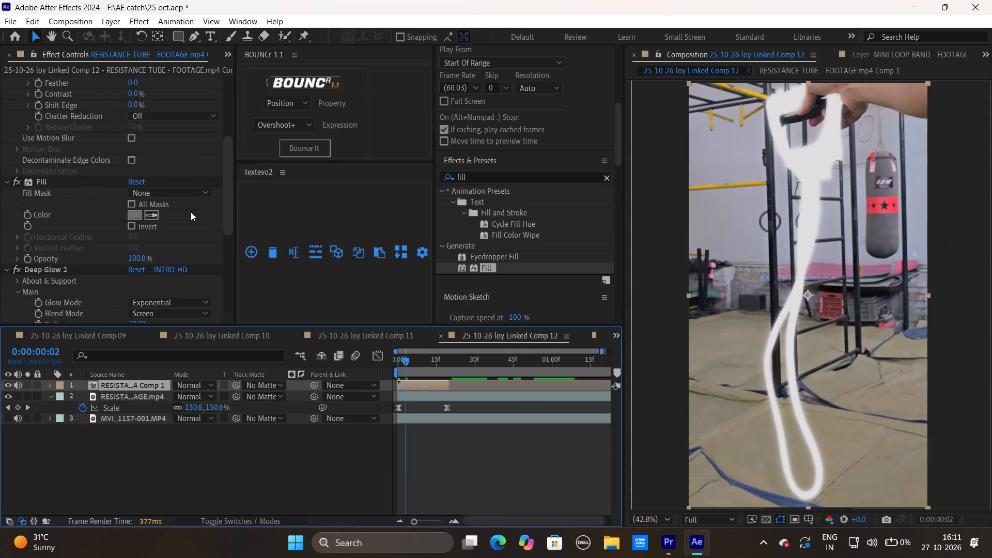
scroll(191, 212, "down", 2)
left_click_drag(138, 270, 123, 269)
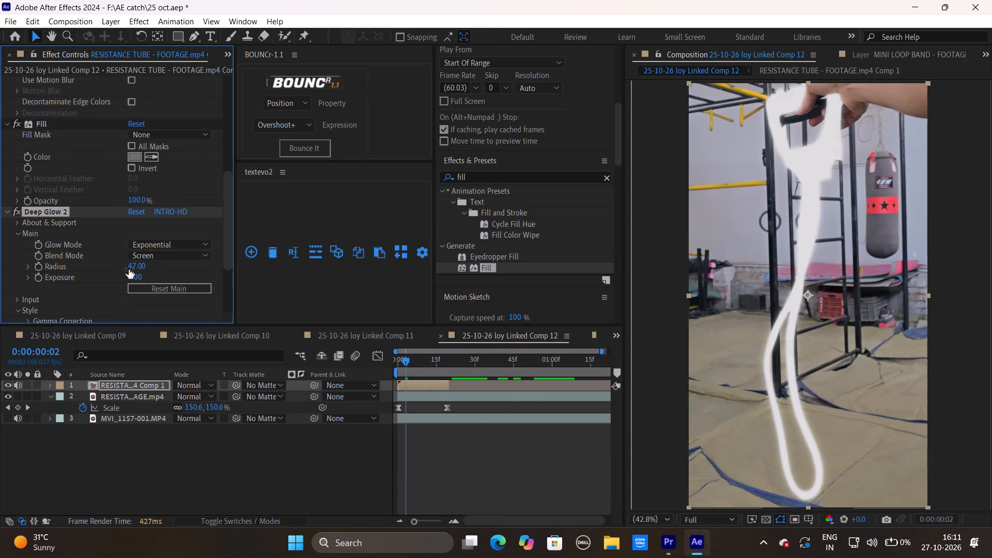
left_click_drag(136, 270, 127, 271)
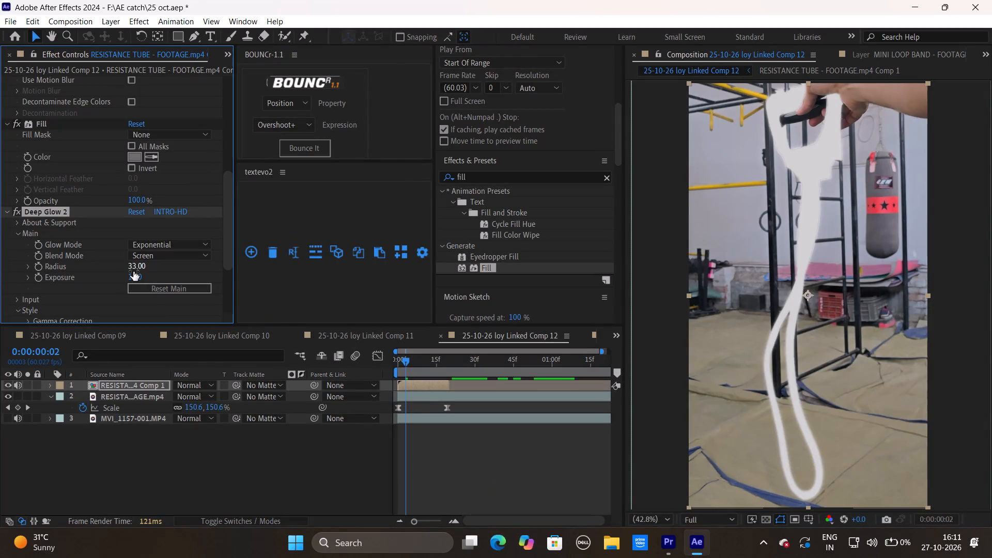
left_click_drag(133, 271, 166, 274)
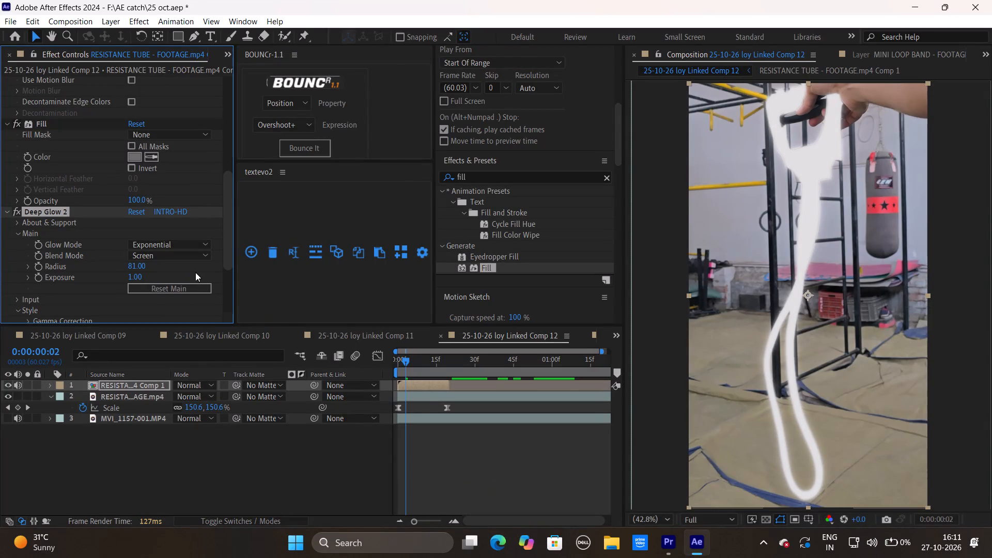
left_click_drag(406, 365, 421, 366)
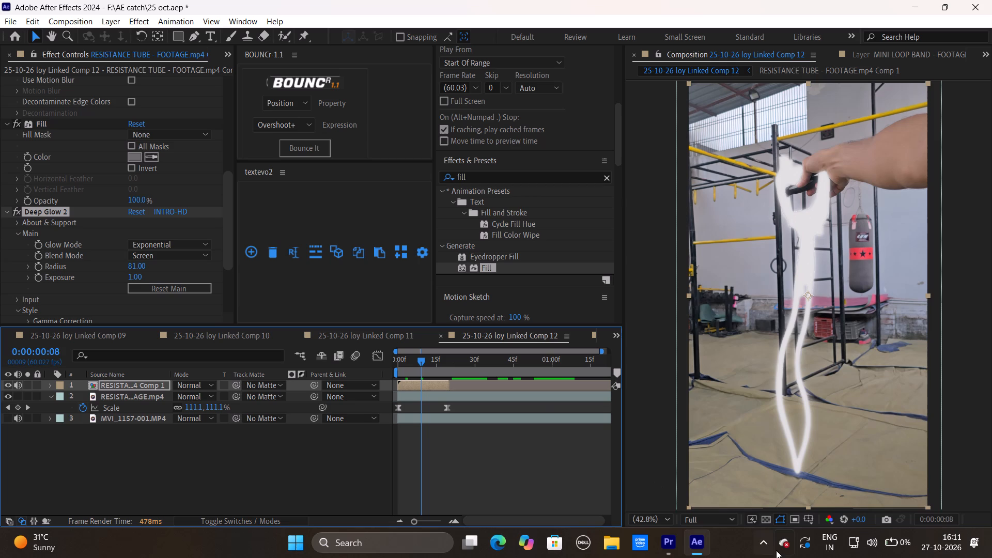
Return to Premiere Pro and open the Linked Comp 14 clip at 00:00:34:23 for editing in After Effects.
left_click(668, 551)
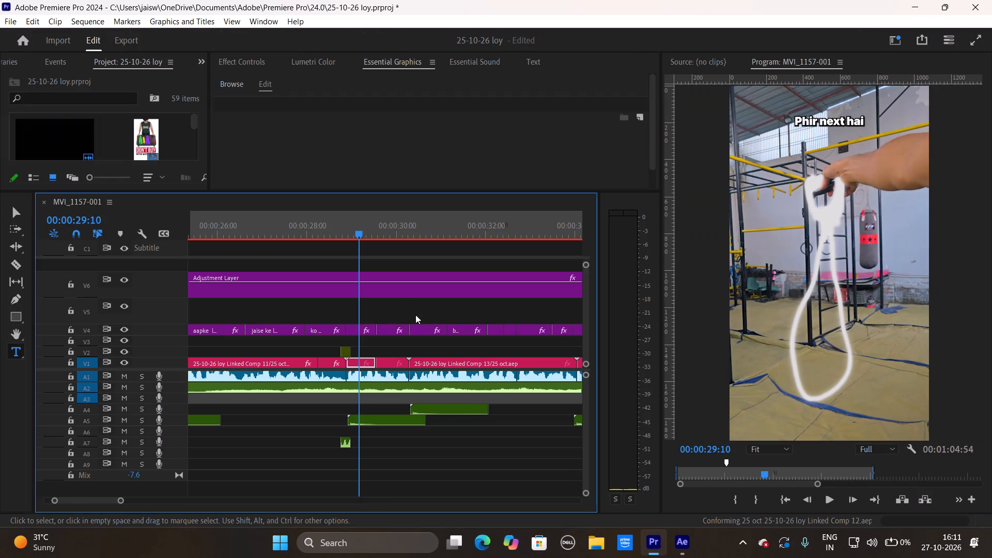
left_click_drag(360, 229, 379, 227)
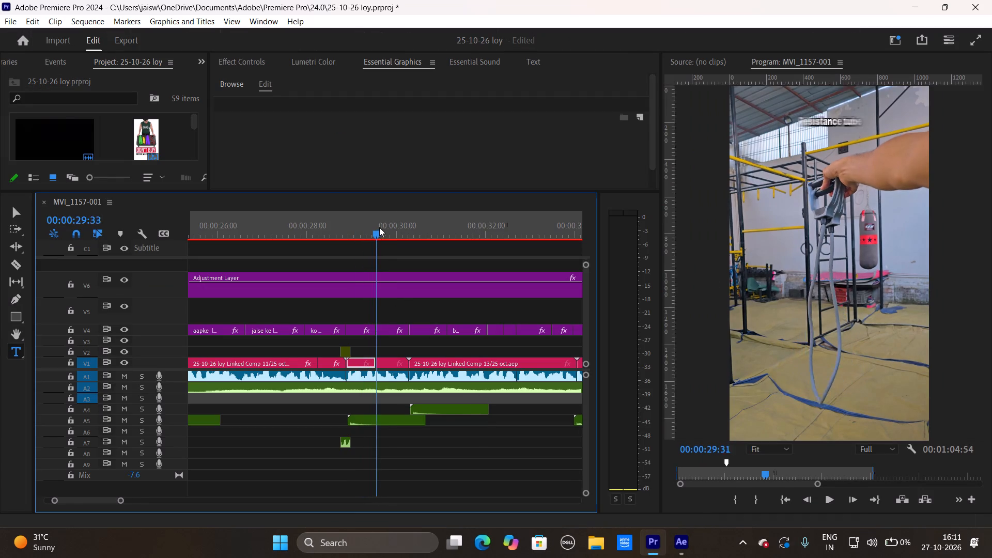
left_click_drag(379, 227, 432, 224)
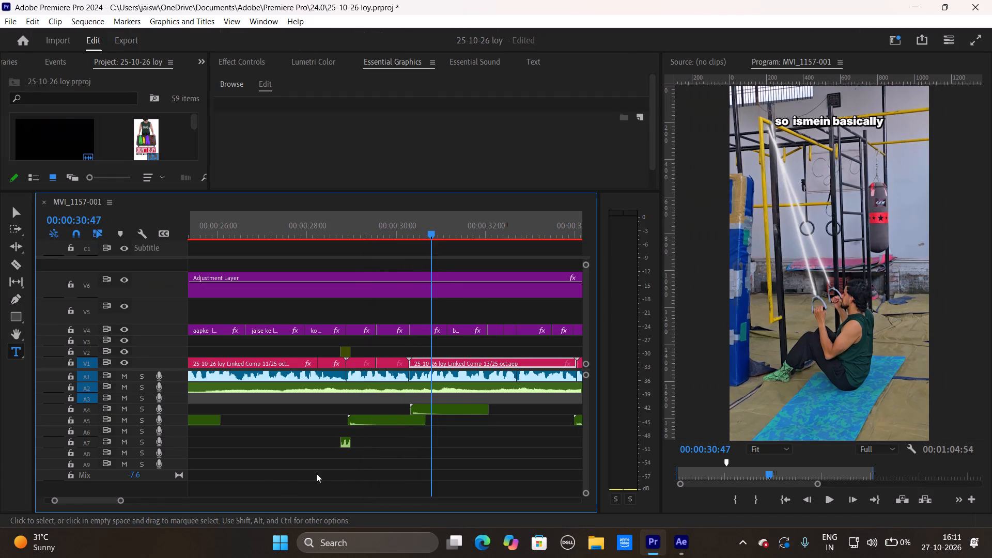
left_click_drag(122, 500, 149, 504)
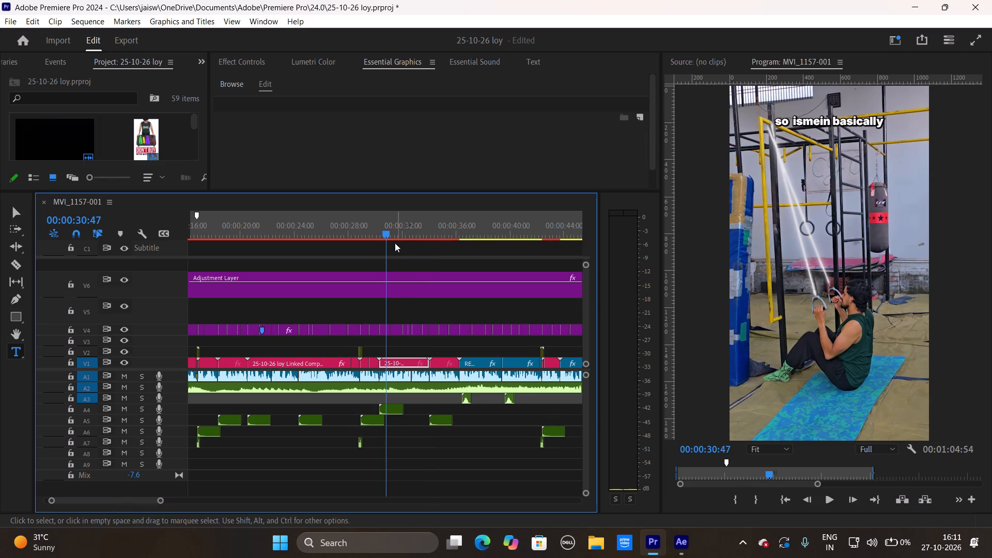
left_click_drag(385, 229, 436, 245)
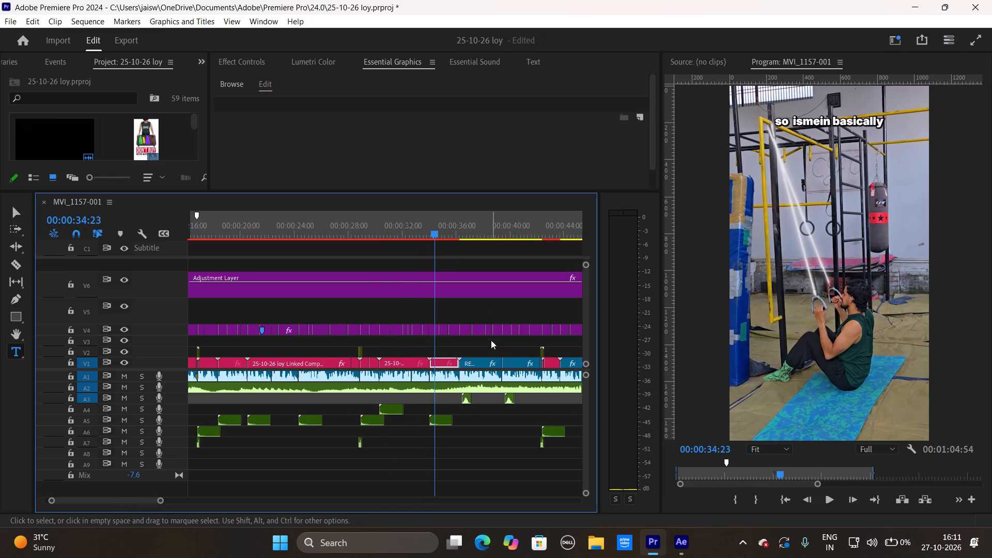
right_click(441, 359)
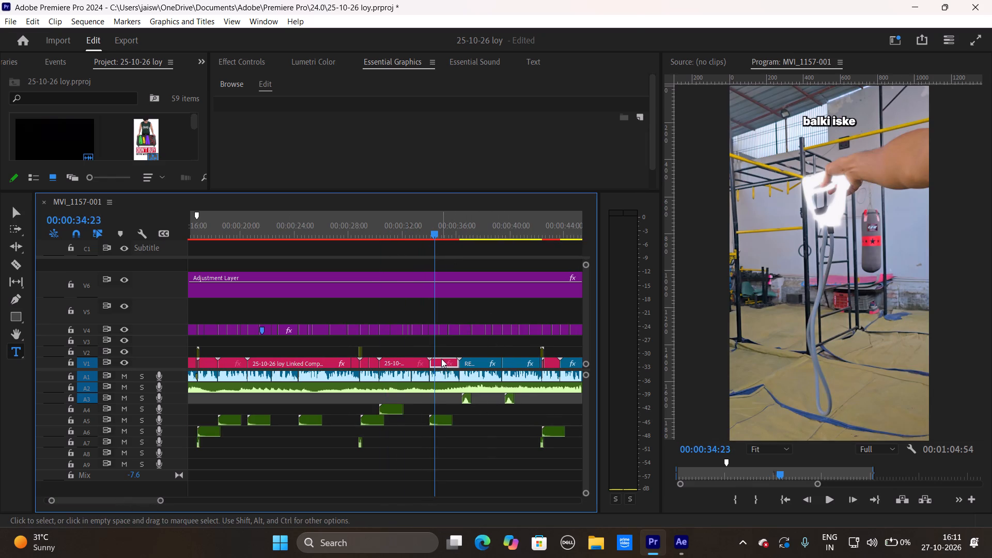
left_click(472, 104)
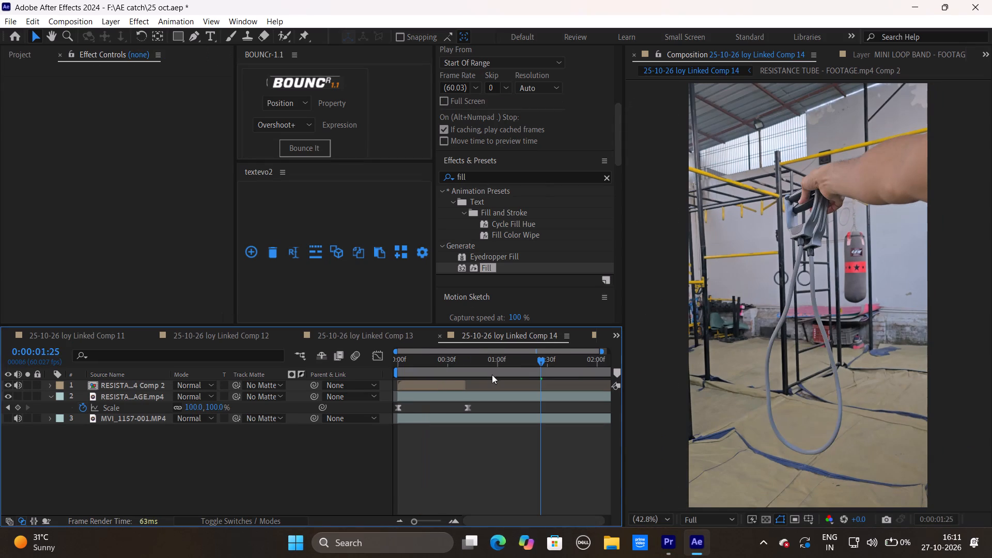
At 0:00:00:05, set the Deep Glow 2 radius to 62 on the RESISTANCE TUBE - FOOTAGE.mp4 Comp 2 layer.
left_click_drag(493, 358, 408, 377)
left_click(416, 389)
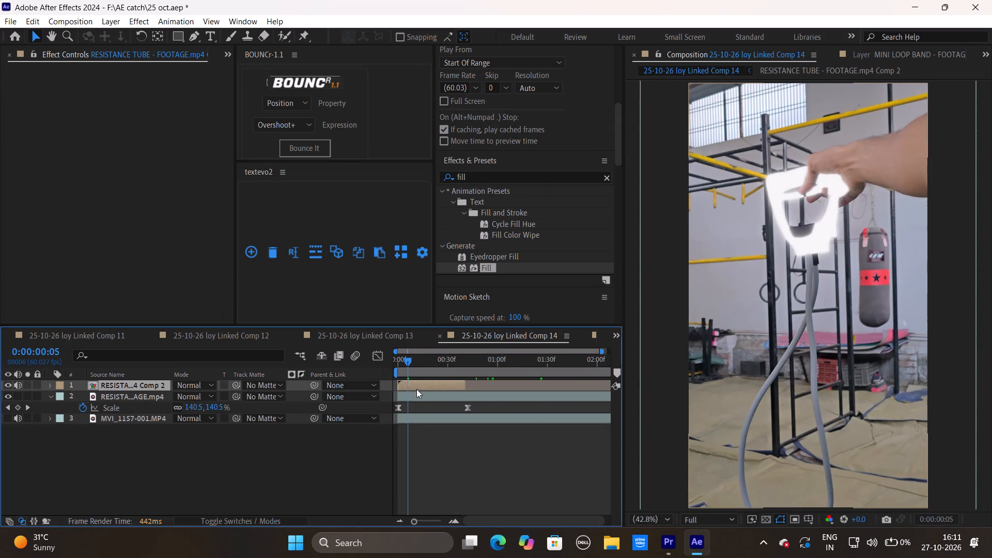
scroll(197, 209, "down", 8)
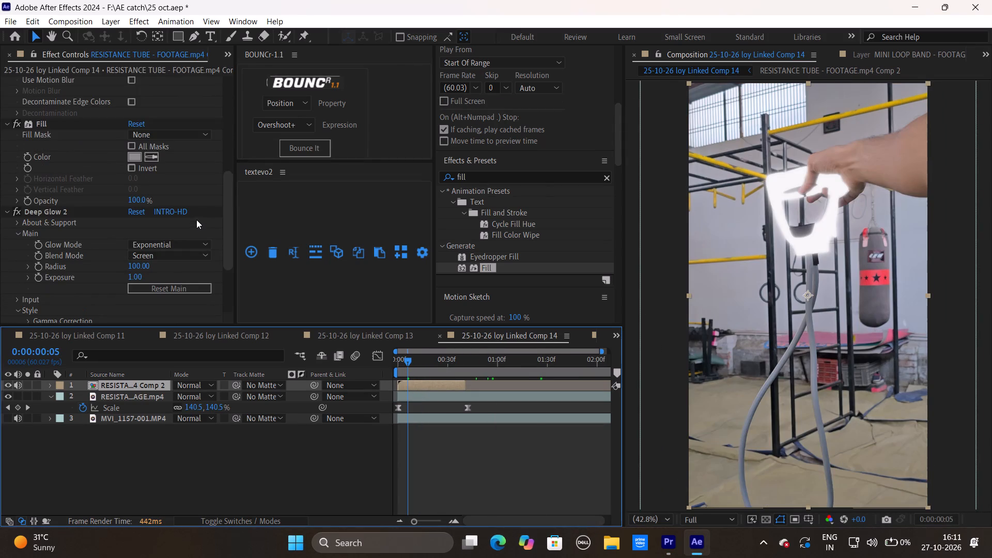
scroll(187, 230, "down", 3)
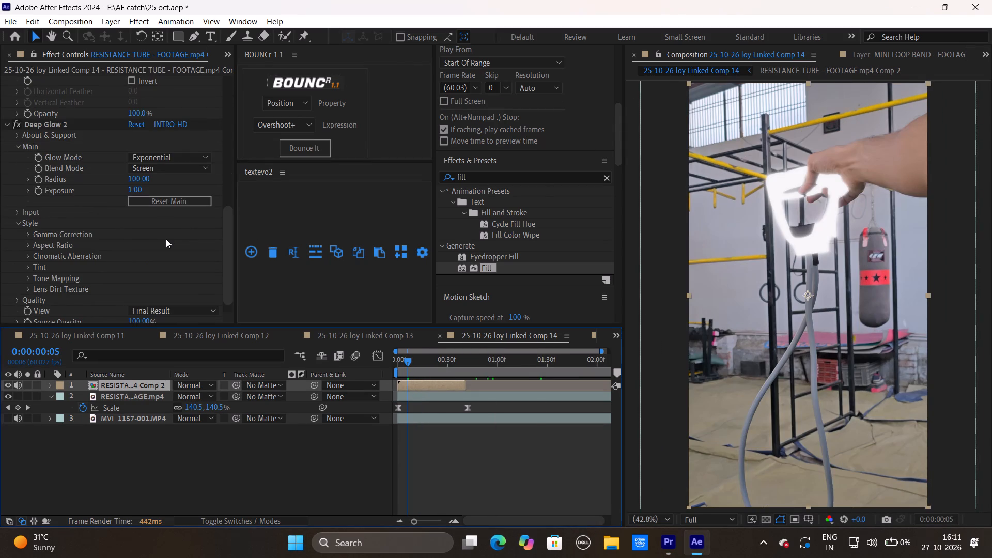
left_click_drag(141, 177, 118, 179)
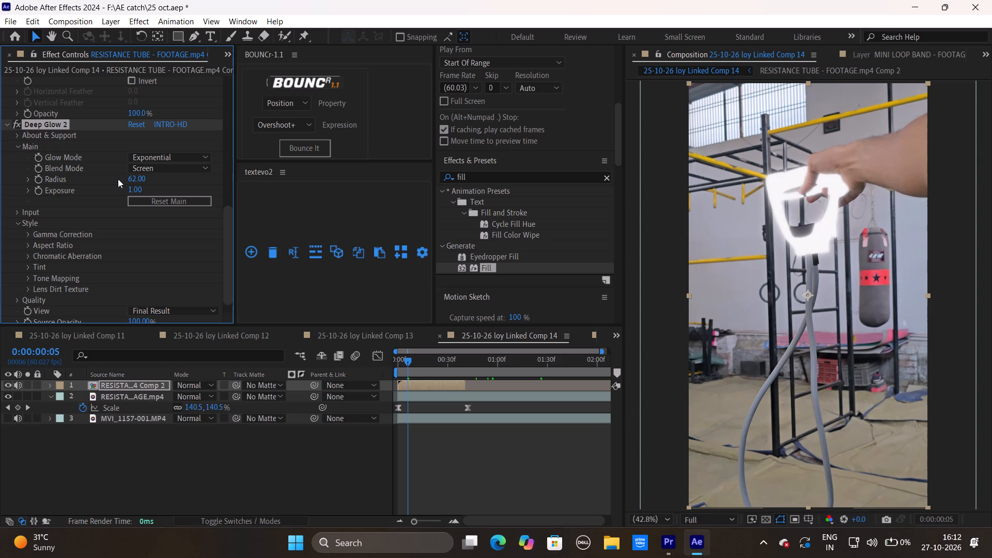
Return to Premiere Pro and open the short Linked Comp 15 Thera band clip at 00:00:42:25 for editing in After Effects.
left_click(668, 545)
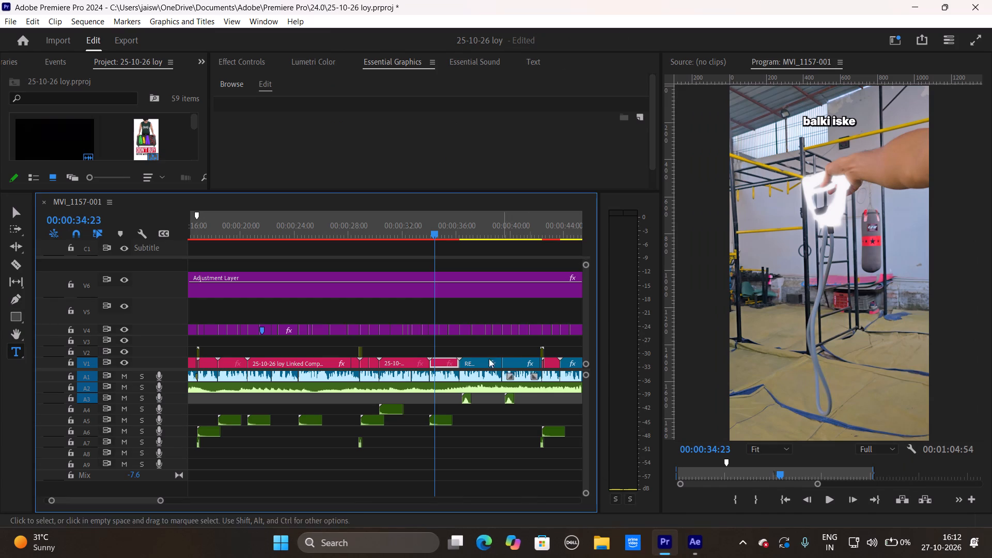
left_click_drag(432, 228, 554, 239)
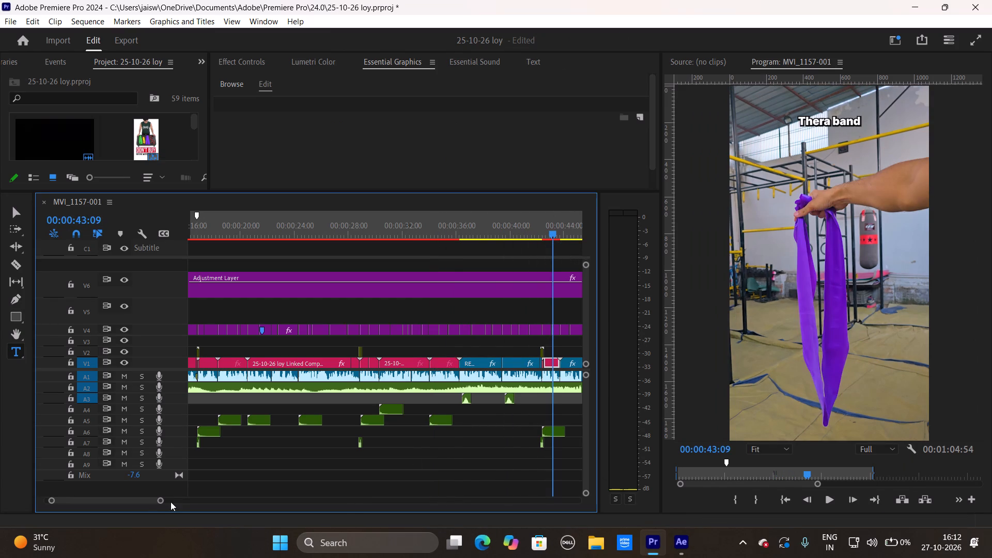
left_click_drag(160, 503, 169, 530)
left_click_drag(386, 233, 341, 249)
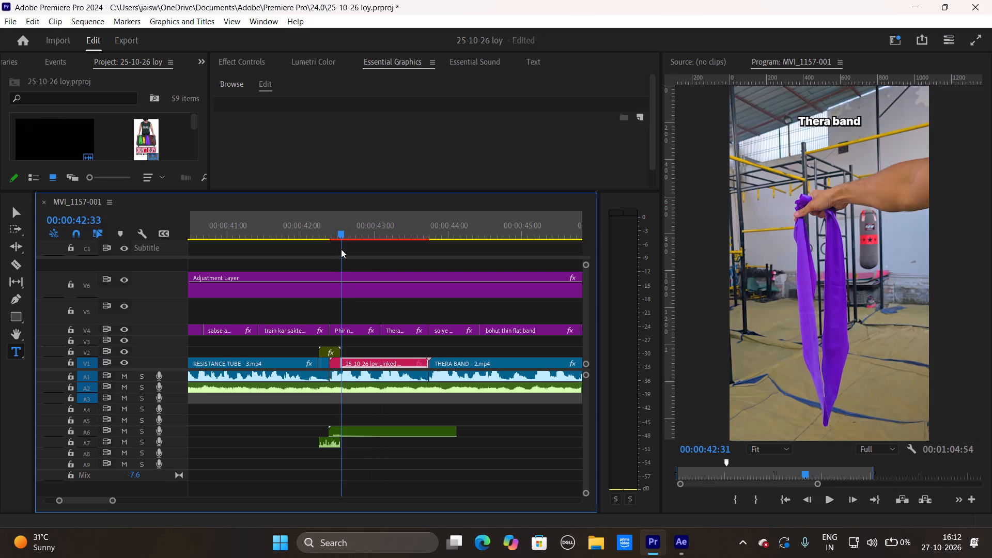
left_click_drag(341, 249, 347, 249)
left_click_drag(342, 233, 333, 233)
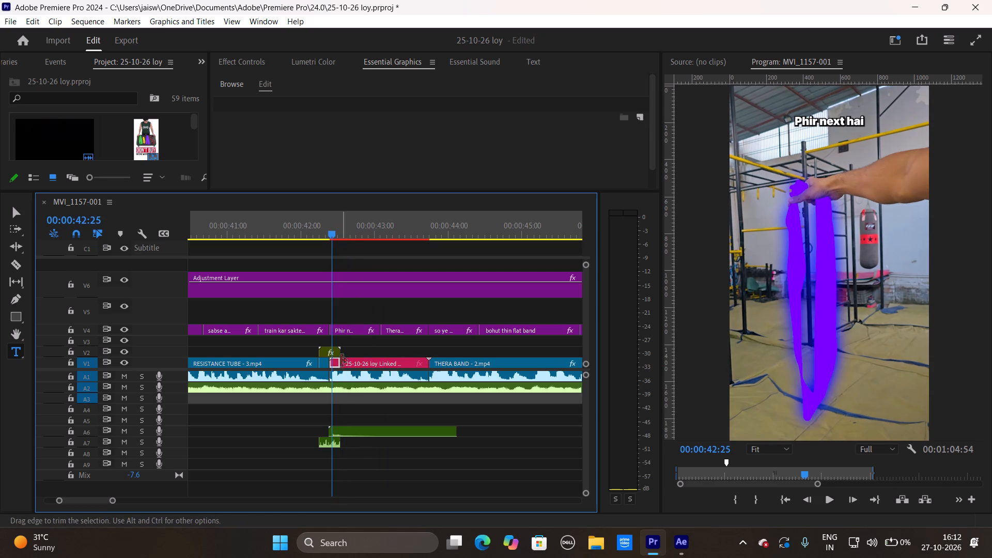
right_click(334, 360)
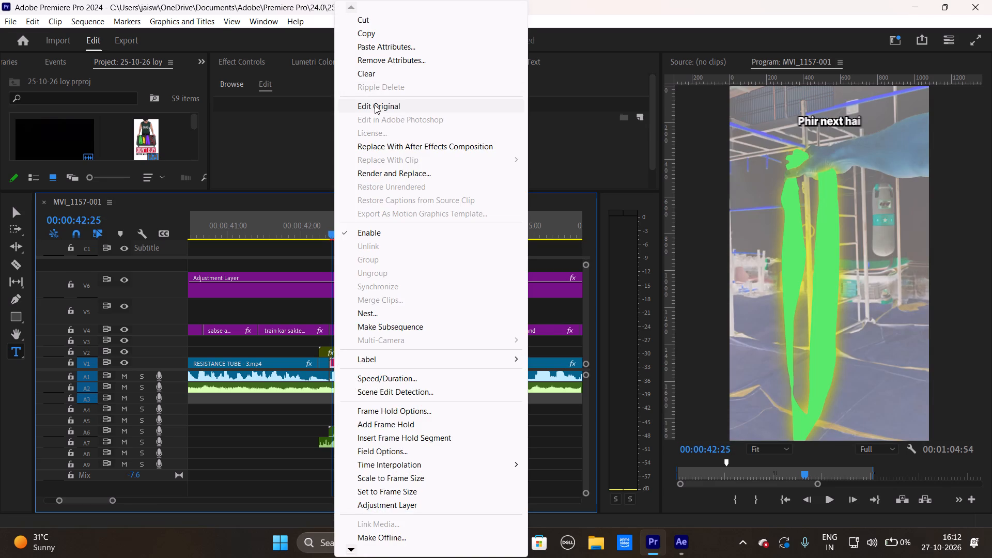
left_click(375, 105)
At 0:00:00:16, set the Glow effect's radius to 44 on the THEARA BAND - FOOTAGE.mp4 Comp 1 layer.
left_click_drag(582, 364, 440, 375)
left_click(453, 382)
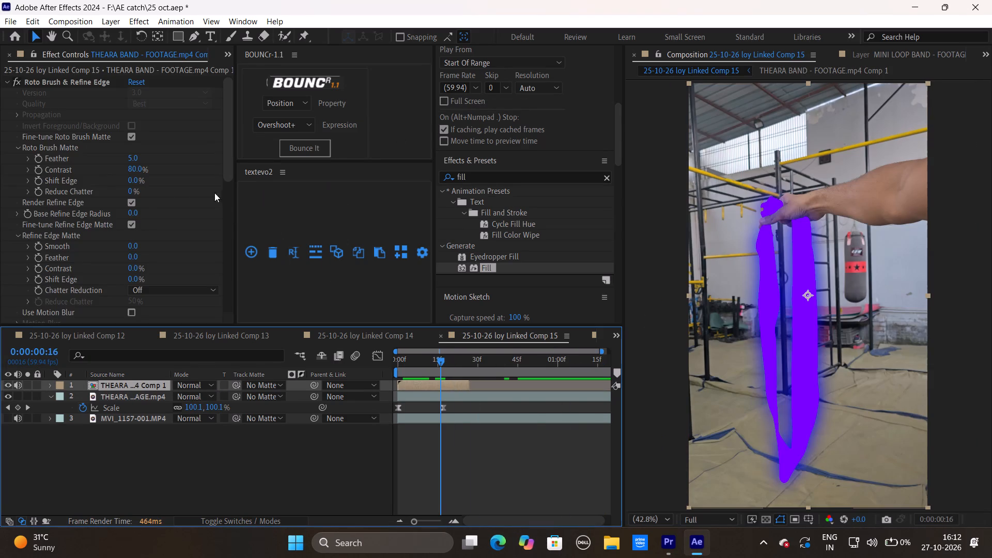
scroll(147, 211, "down", 4)
scroll(147, 215, "up", 2)
scroll(147, 215, "down", 4)
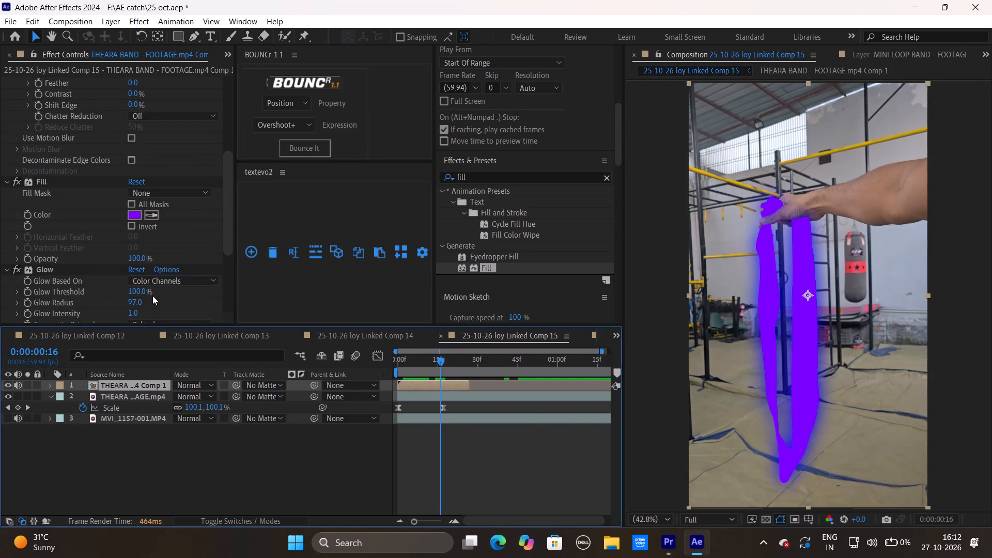
left_click_drag(137, 302, 119, 303)
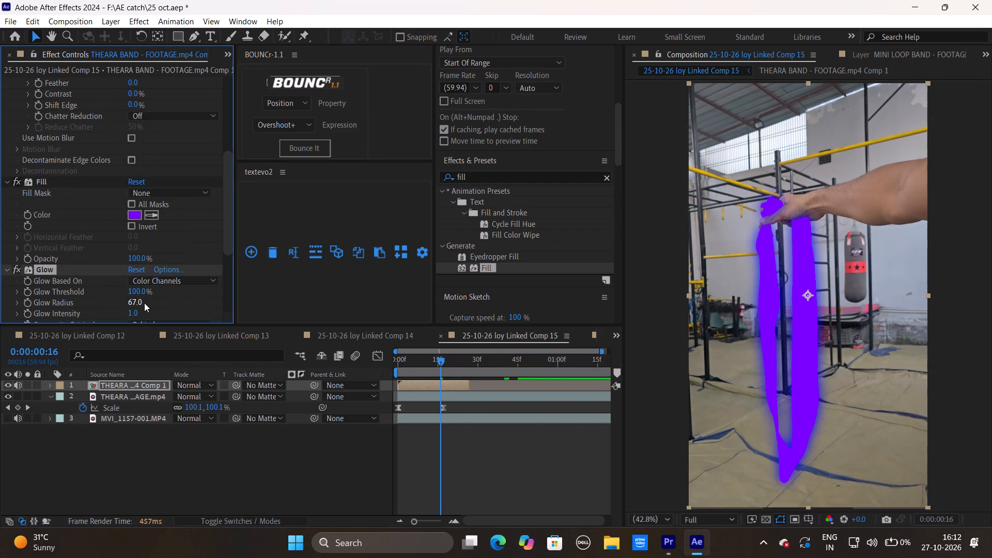
left_click_drag(135, 302, 122, 304)
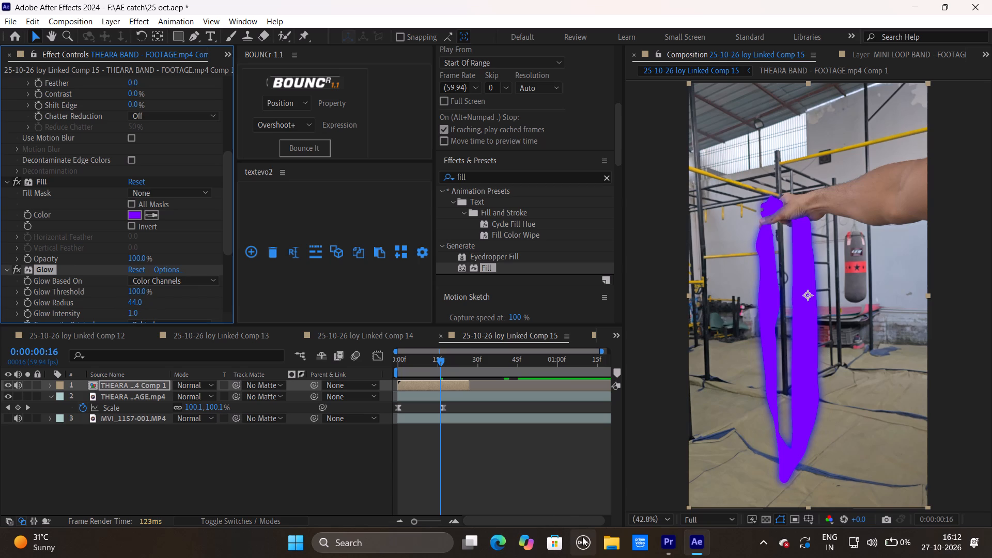
Return to Premiere Pro and open the Linked Comp 17 outro clip at 00:01:01:15 for editing in After Effects.
left_click(670, 549)
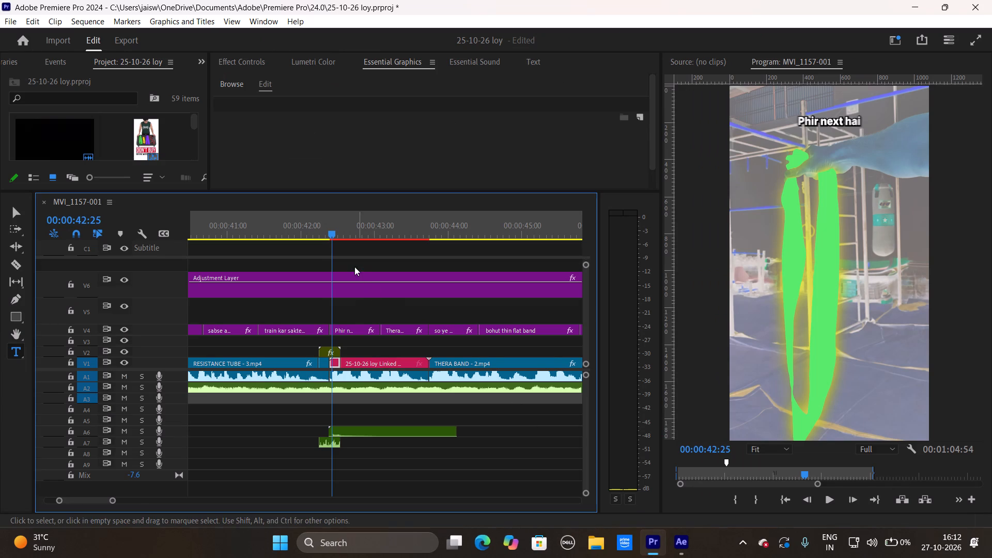
left_click_drag(114, 498, 151, 499)
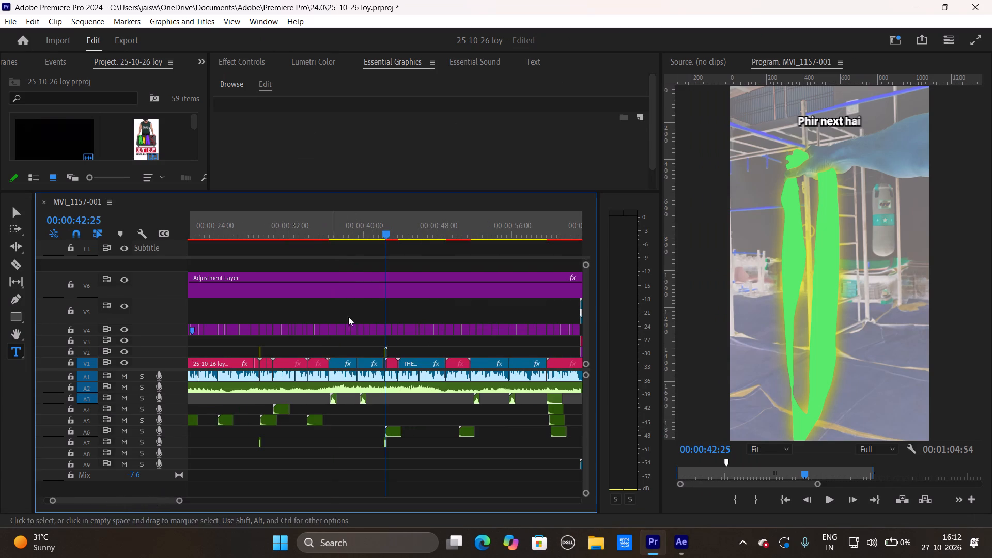
left_click_drag(388, 227, 450, 240)
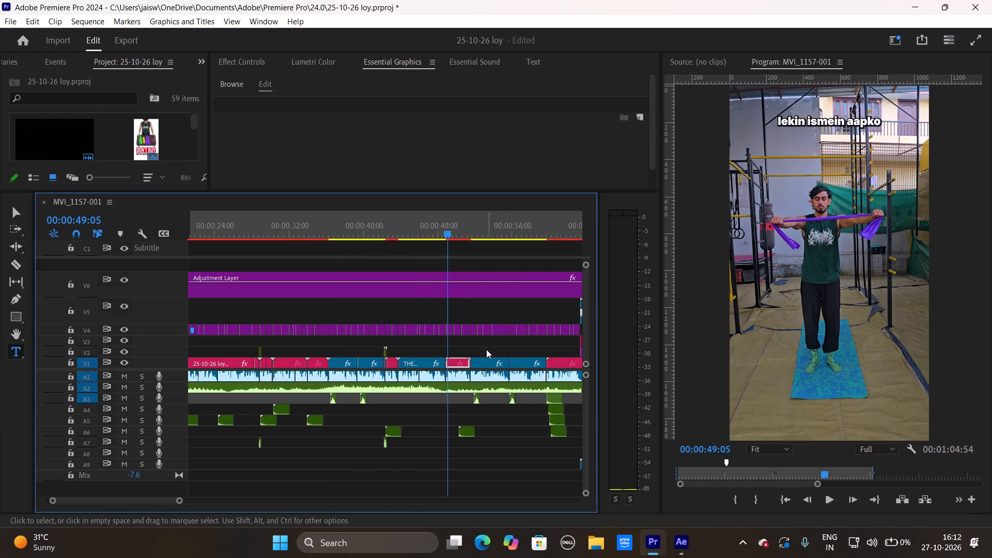
left_click_drag(450, 232, 463, 235)
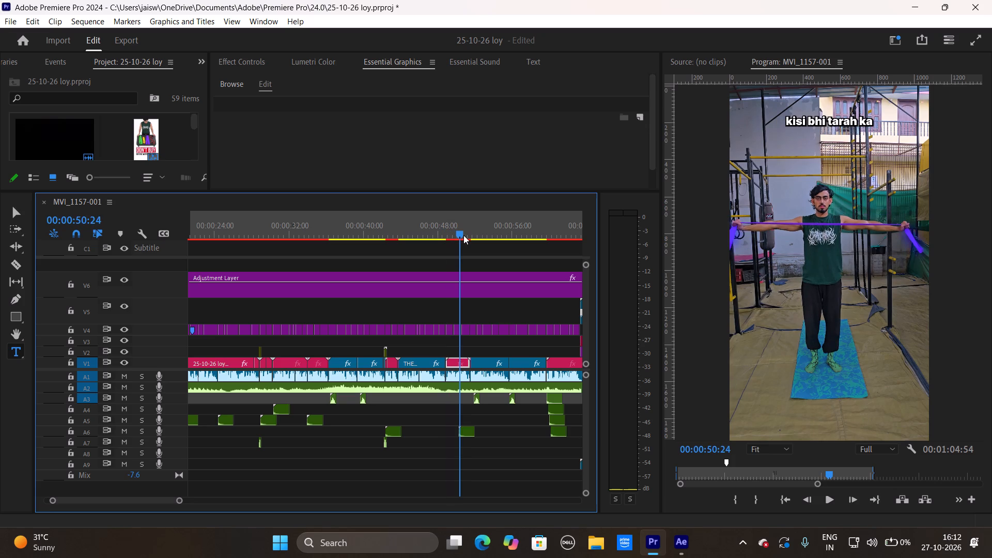
left_click_drag(463, 235, 564, 246)
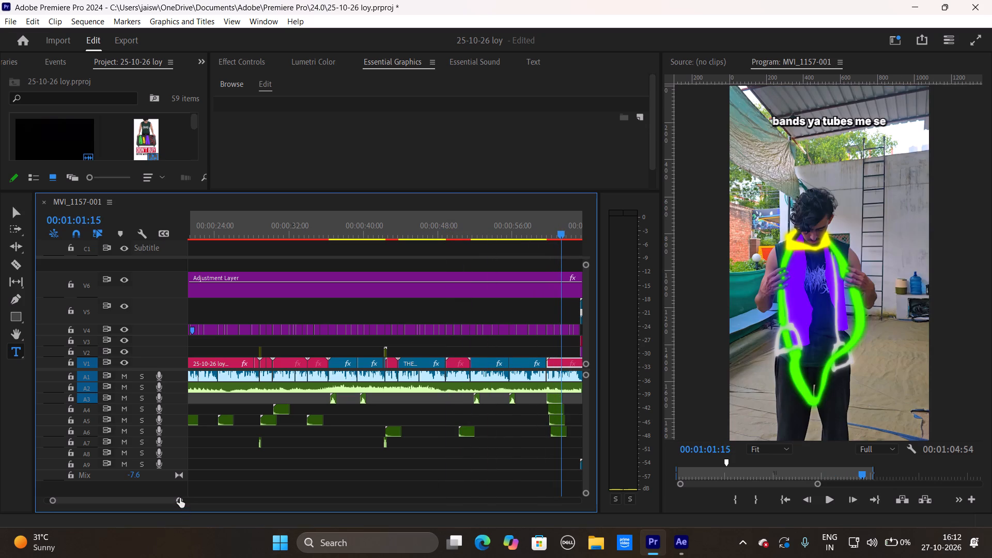
left_click_drag(179, 498, 157, 503)
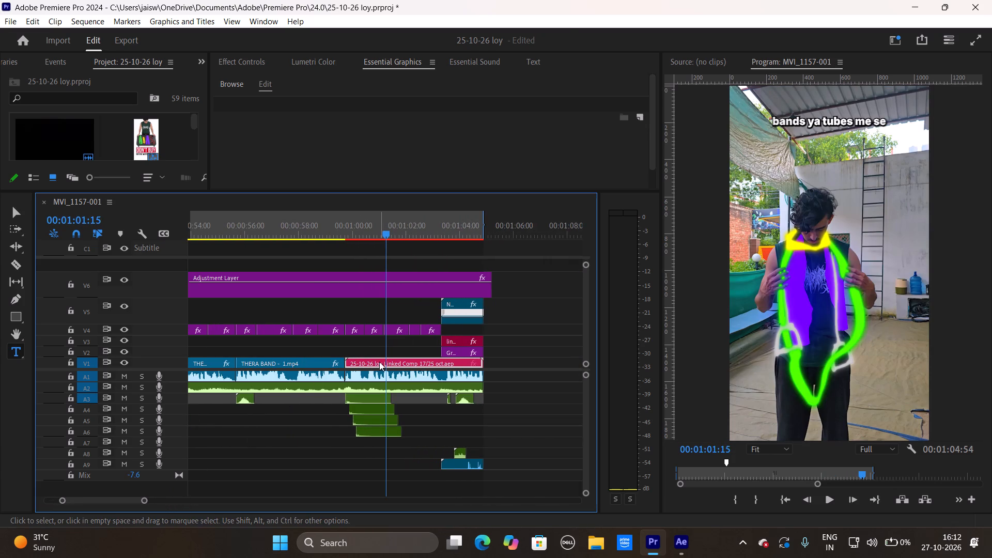
right_click(379, 362)
left_click(424, 109)
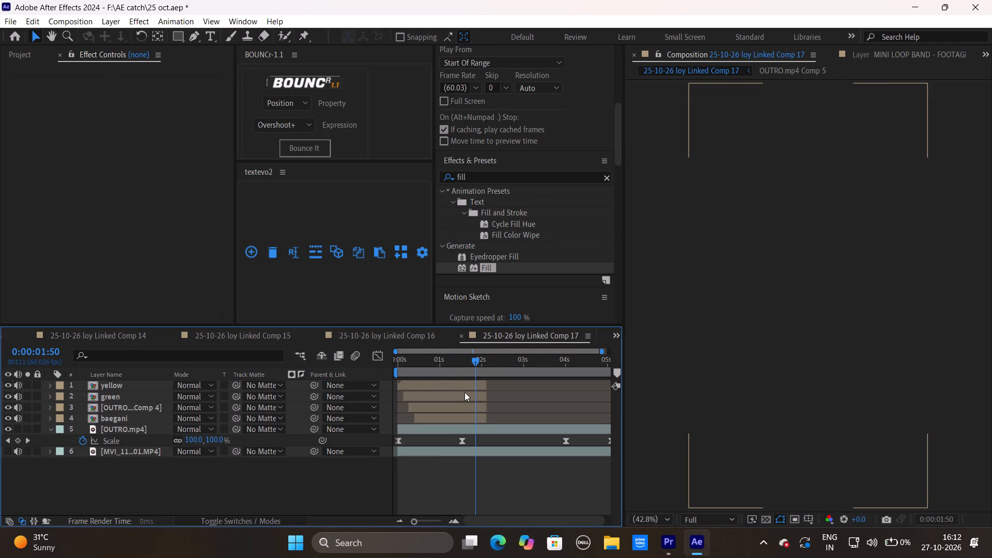
At 0:00:01:50 in Linked Comp 17, set the Deep Glow 2 radius to 46 on the yellow layer.
left_click(463, 386)
scroll(179, 217, "down", 4)
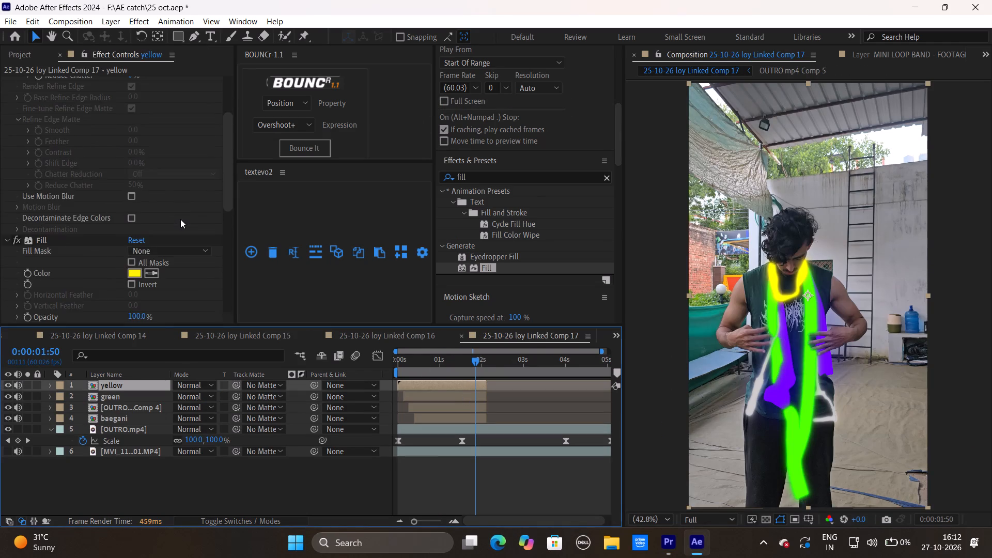
scroll(180, 219, "down", 5)
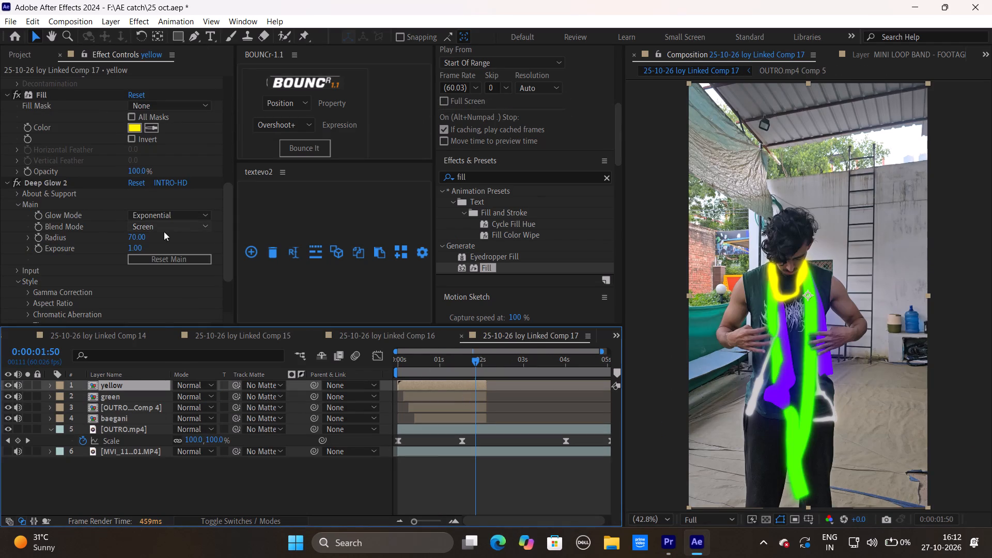
left_click_drag(138, 237, 126, 240)
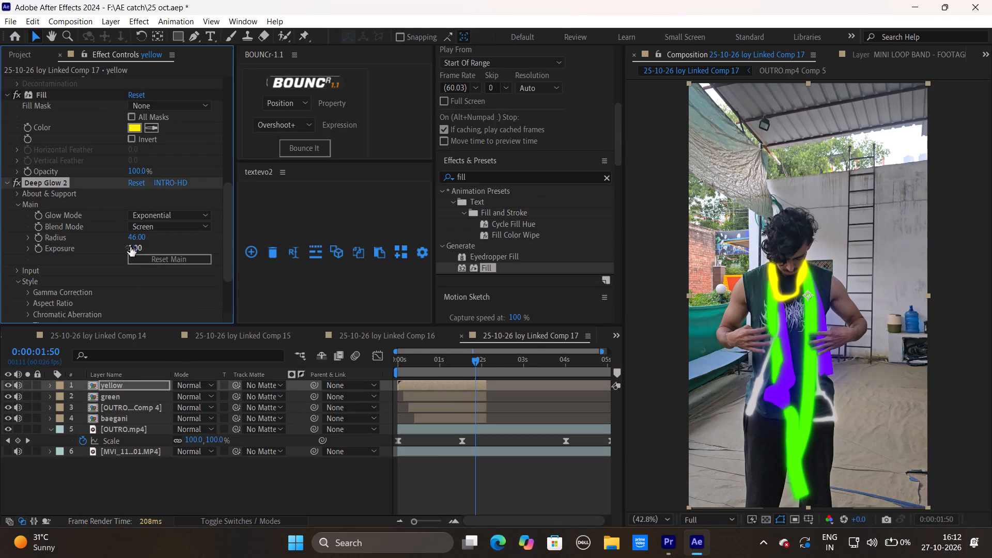
Set the Deep Glow 2 radius to 39 on the green layer.
left_click(443, 394)
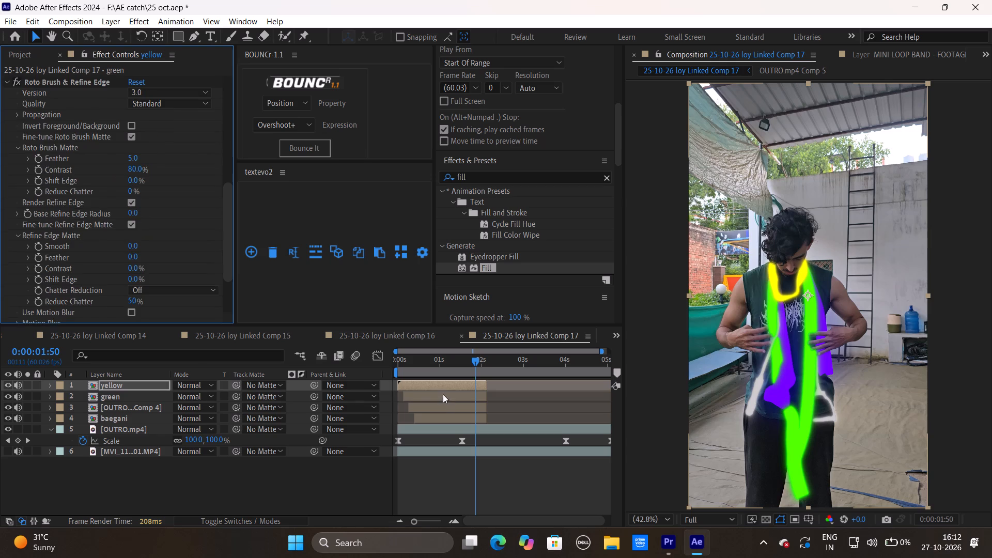
scroll(173, 237, "down", 7)
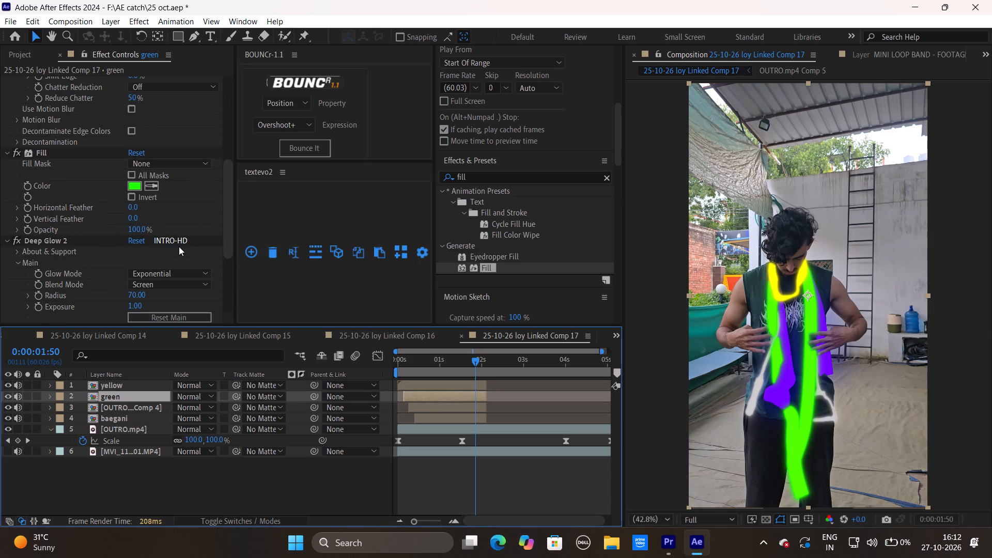
scroll(194, 213, "down", 2)
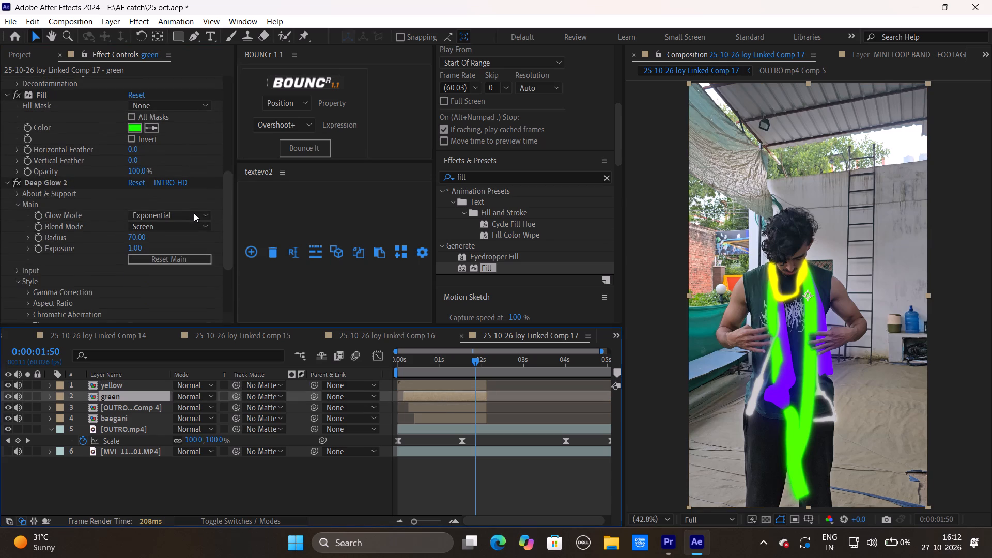
left_click_drag(136, 239, 113, 245)
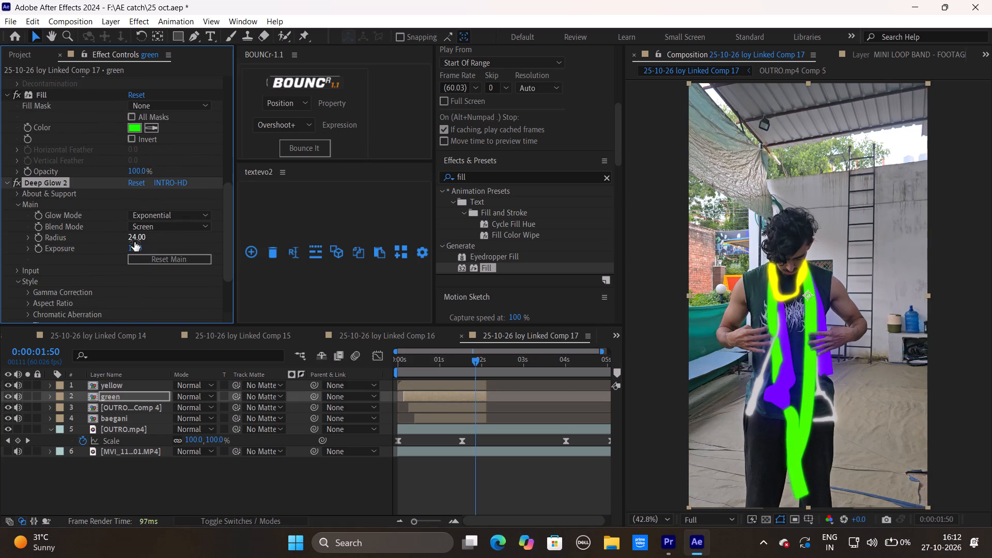
left_click_drag(137, 241, 145, 240)
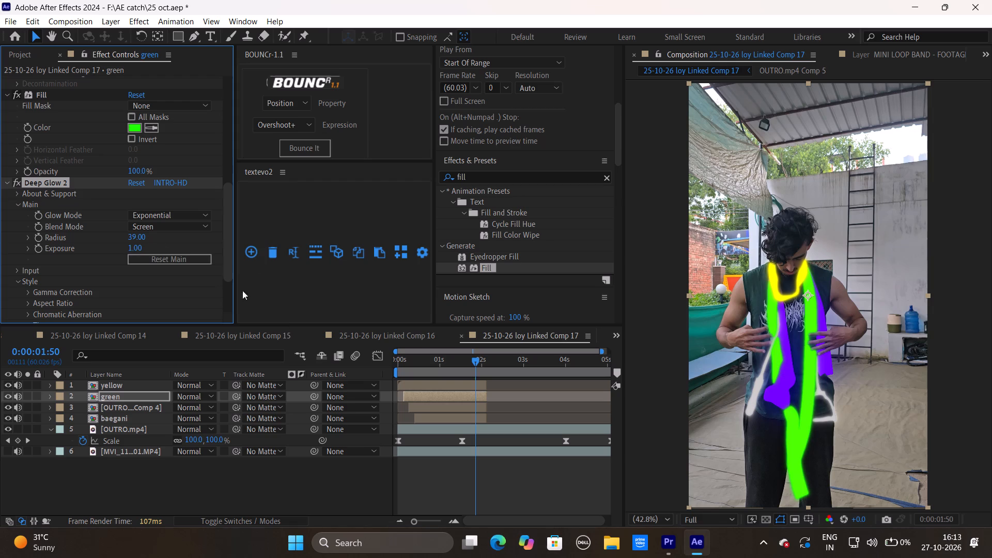
Set the Deep Glow 2 radius to 57 on the OUTRO.mp4 Comp 4 layer.
left_click(436, 410)
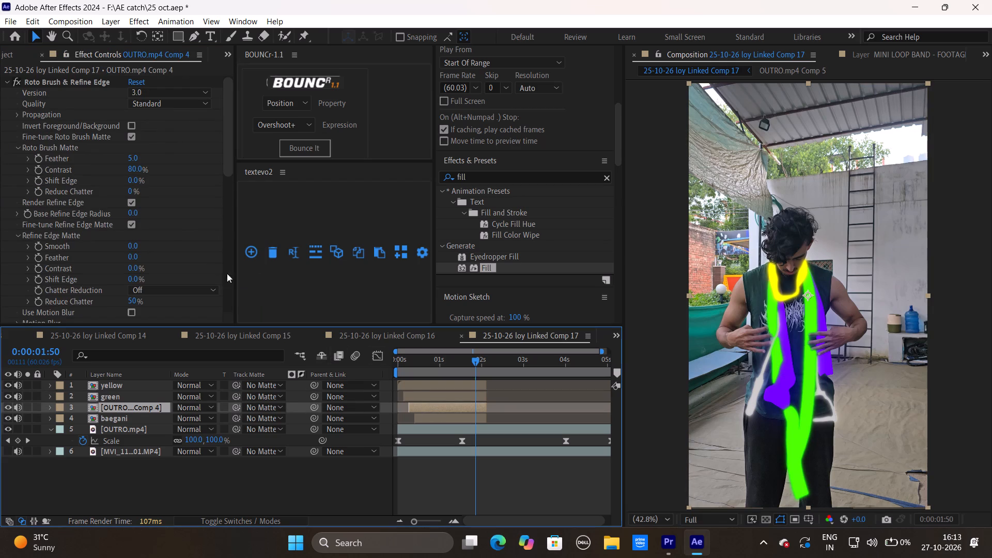
scroll(183, 218, "down", 9)
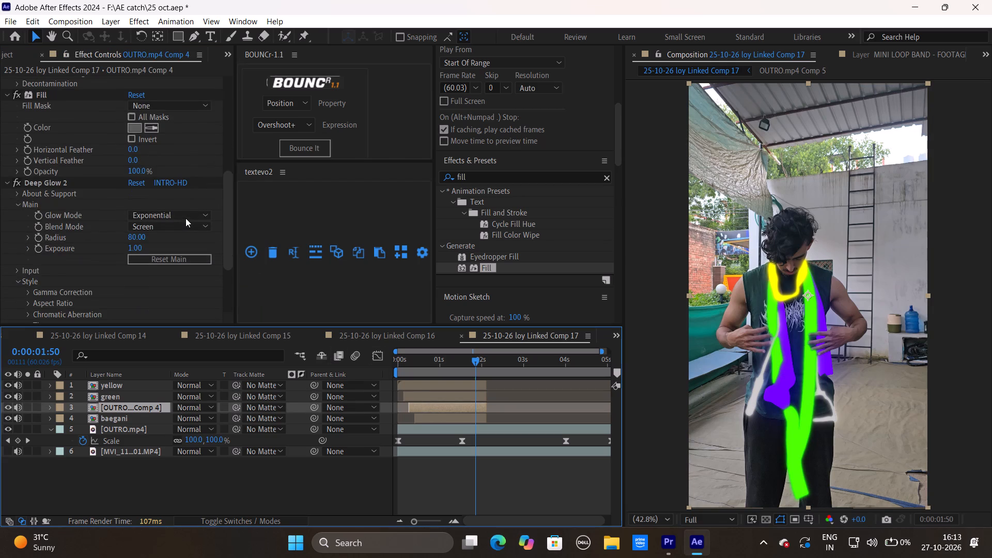
left_click_drag(143, 235, 119, 240)
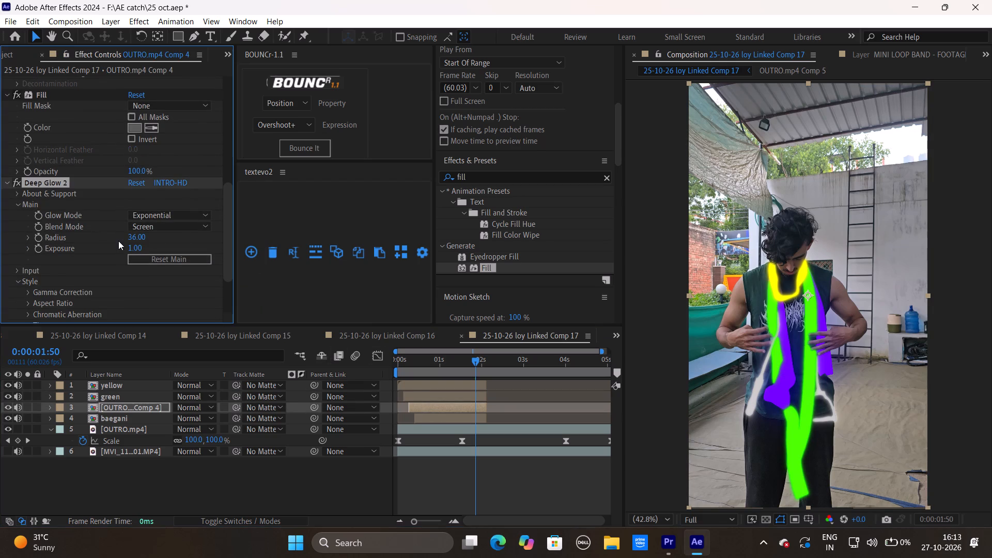
left_click_drag(137, 239, 154, 242)
Set the Glow effect's radius to 55 on the purple baegani layer.
left_click(454, 421)
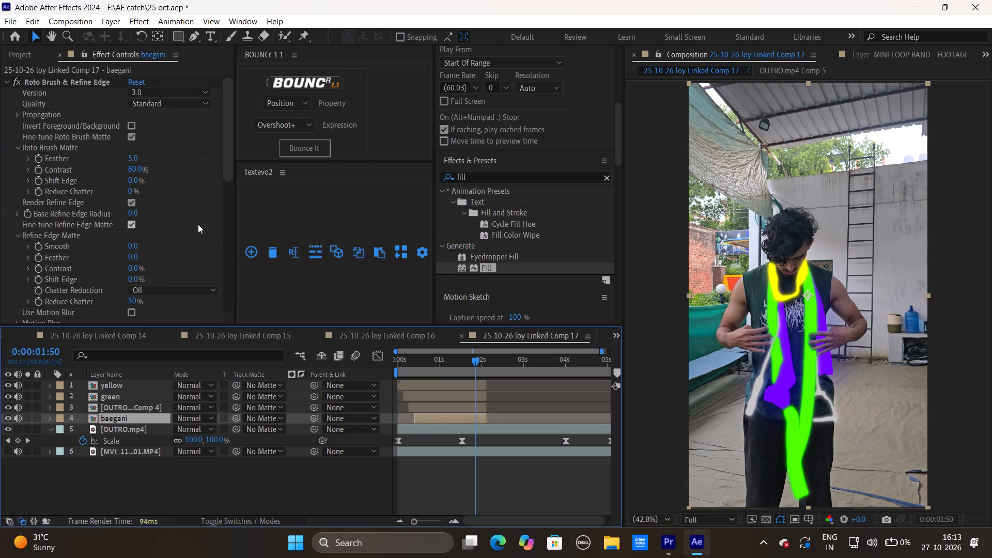
scroll(197, 224, "down", 12)
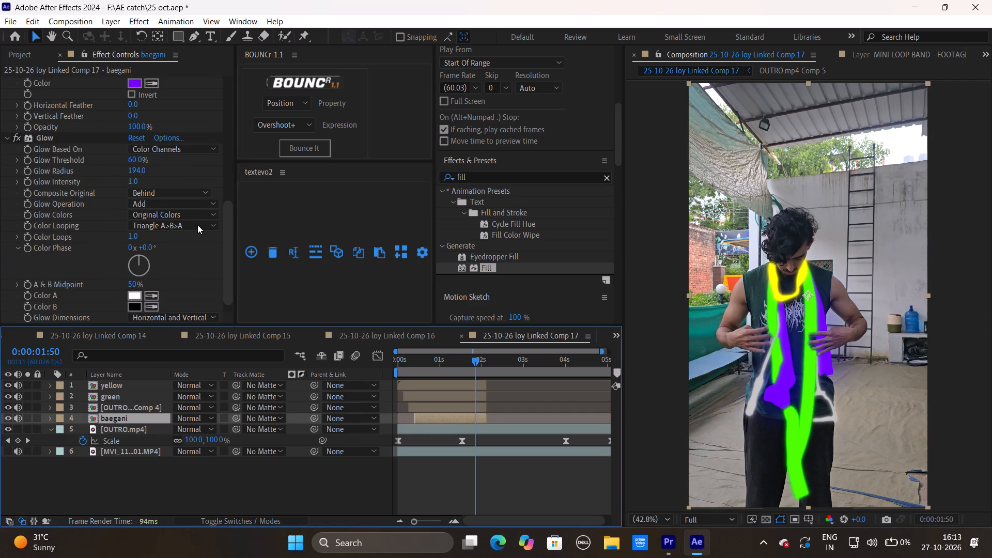
scroll(197, 225, "down", 2)
left_click_drag(141, 168, 113, 171)
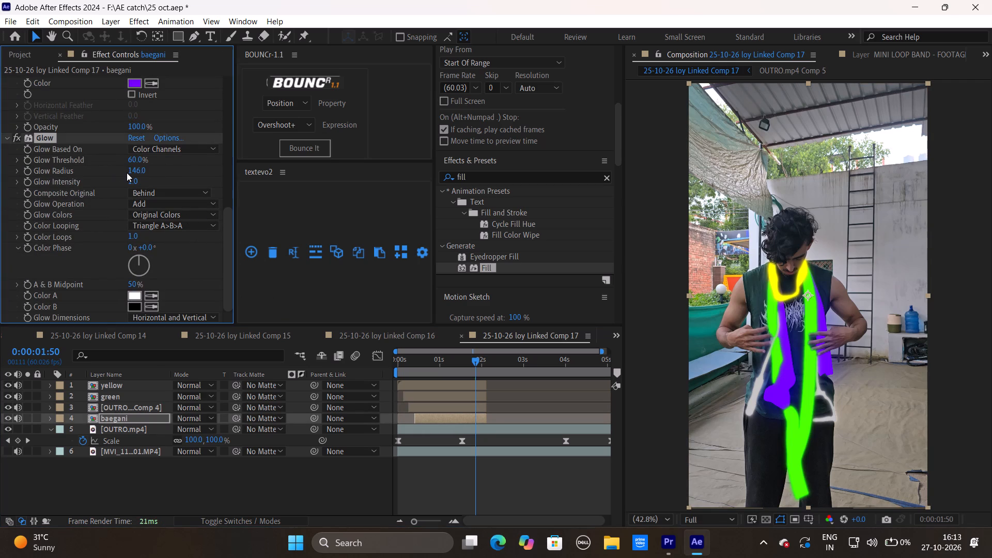
left_click_drag(142, 174, 86, 177)
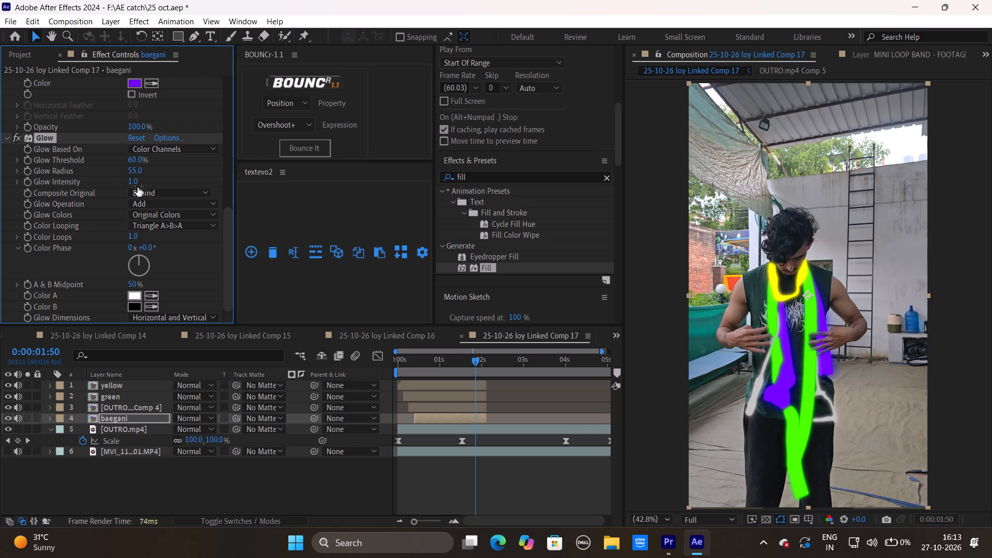
Return to the MVI_1157-001 sequence in Premiere Pro.
left_click(669, 548)
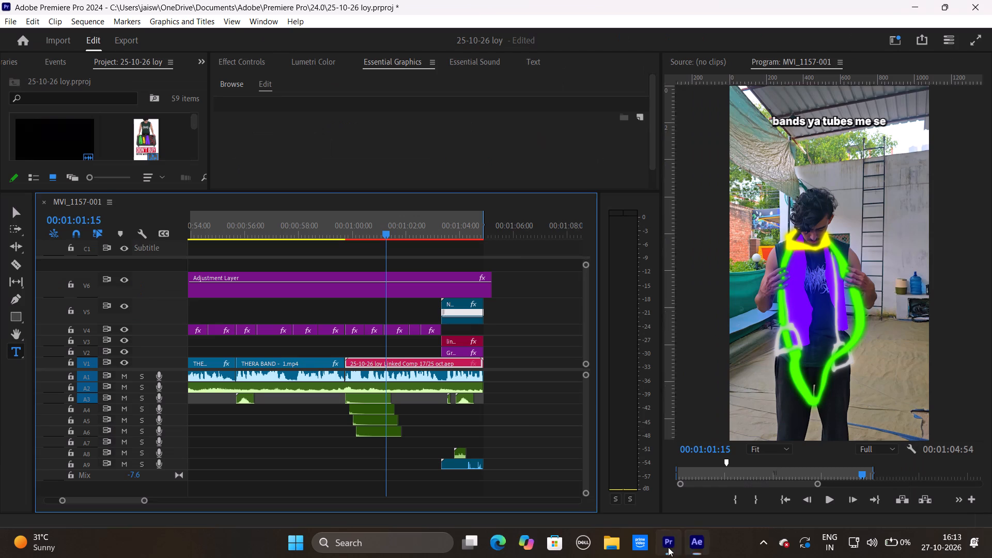
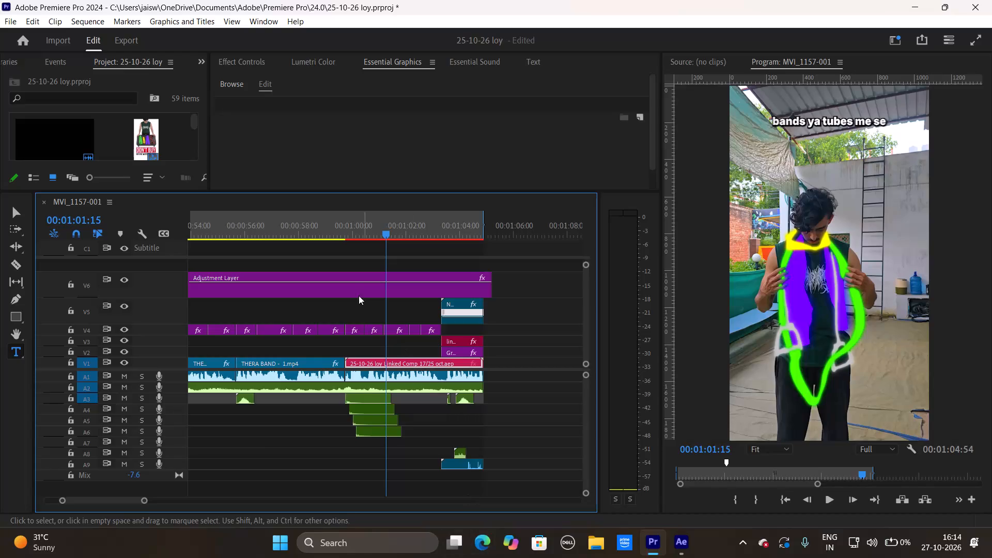
Set the Lumetri Color saturation of the adjustment layer on V6 to 162.
left_click(351, 287)
left_click(232, 57)
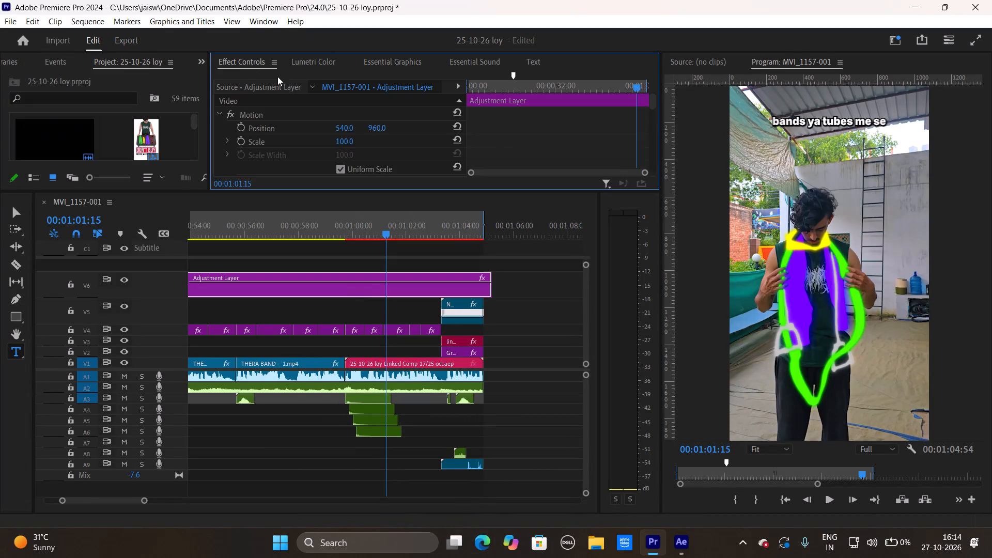
scroll(497, 143, "down", 14)
scroll(497, 143, "up", 2)
scroll(497, 143, "down", 1)
scroll(497, 143, "up", 1)
scroll(497, 143, "down", 1)
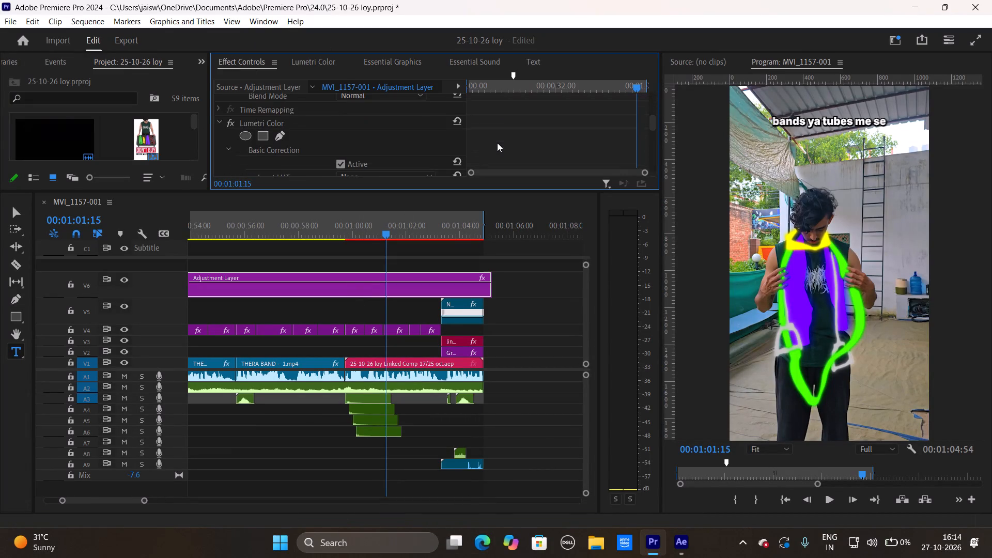
scroll(497, 143, "down", 8)
scroll(497, 143, "up", 1)
scroll(497, 143, "down", 7)
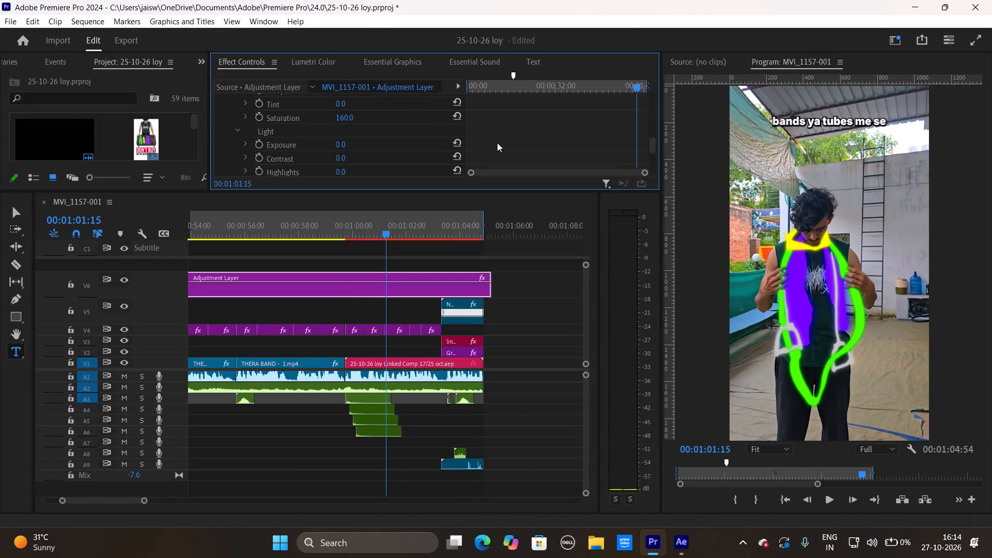
left_click(347, 119)
type("16")
key("2")
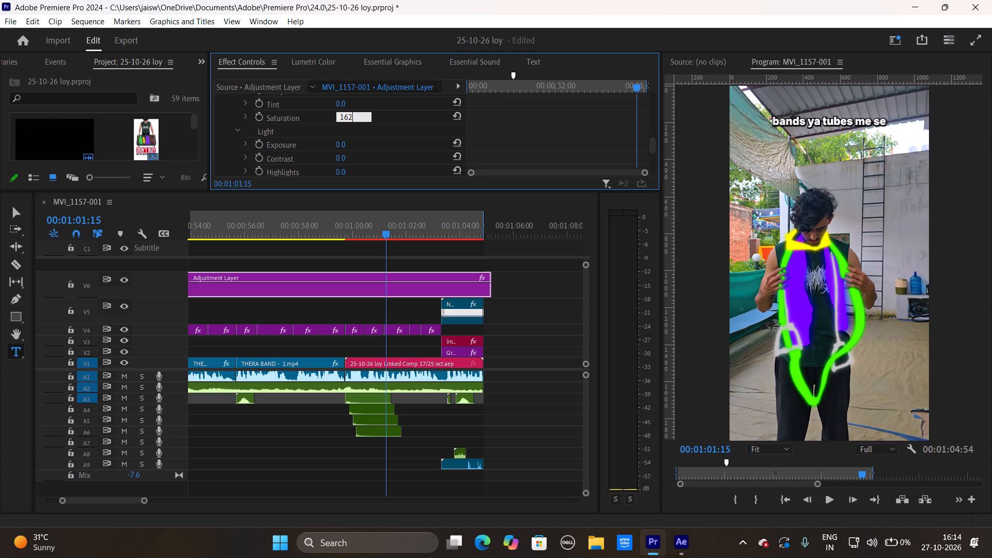
key("Return")
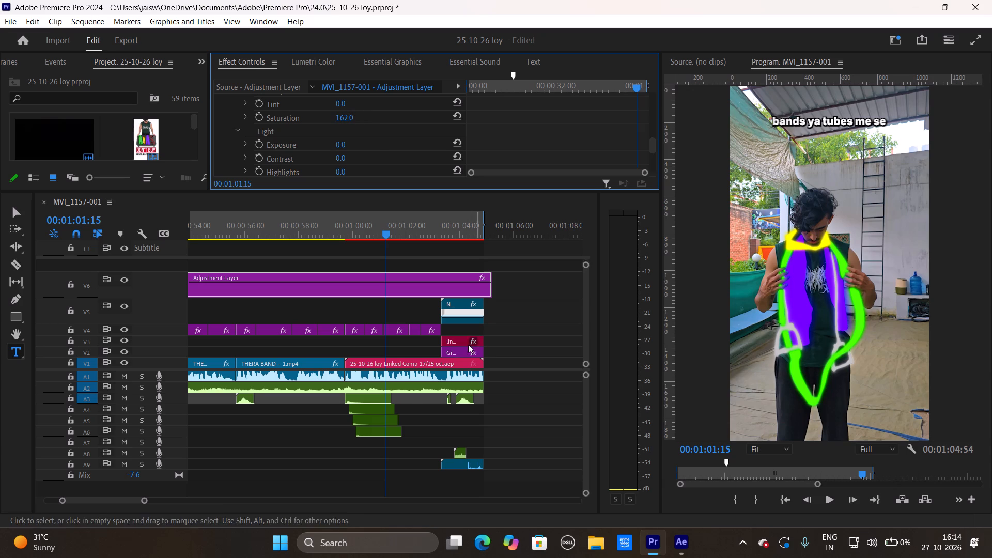
Scrub back to the start of the sequence and forward through the whole edit to check it before exporting.
left_click_drag(143, 499, 185, 501)
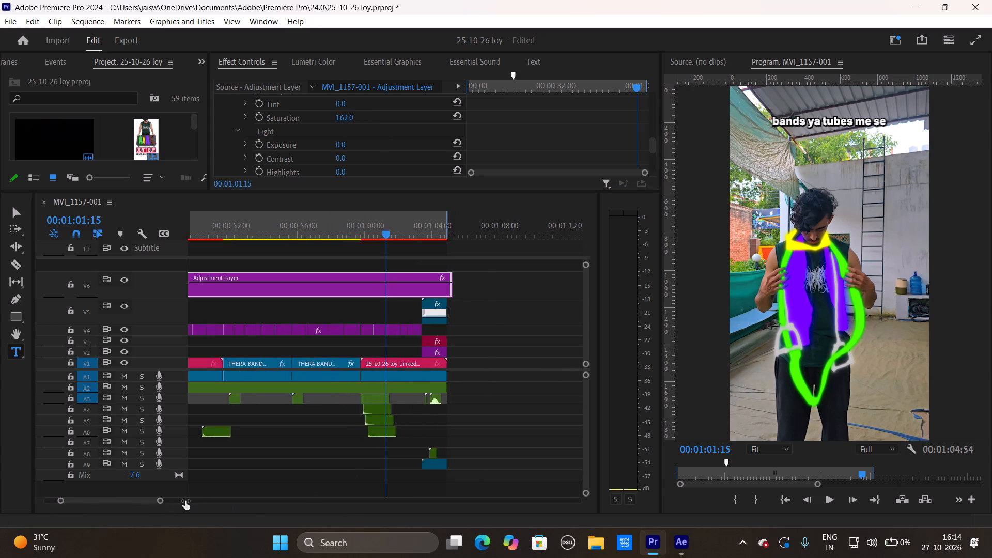
left_click_drag(185, 501, 261, 508)
left_click_drag(303, 228, 184, 239)
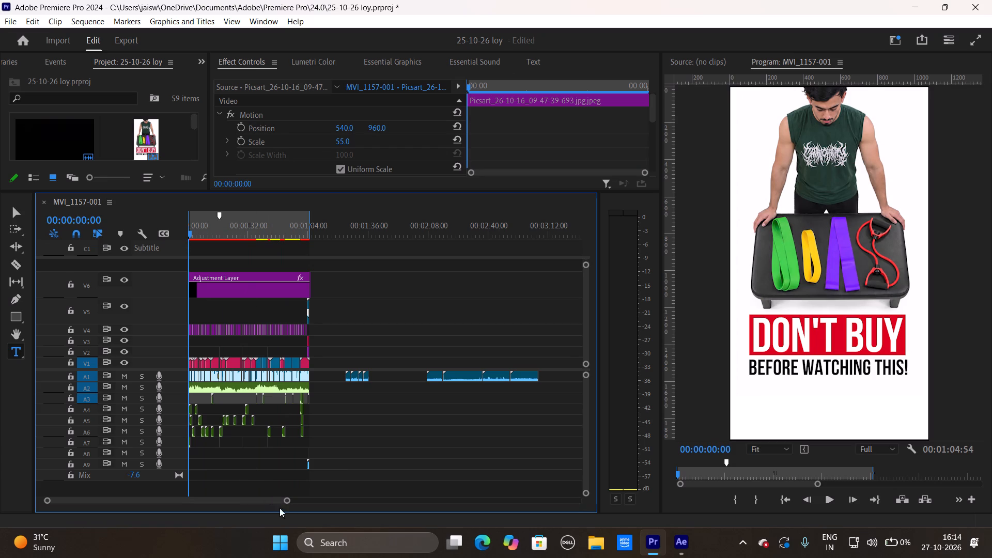
left_click_drag(286, 500, 287, 515)
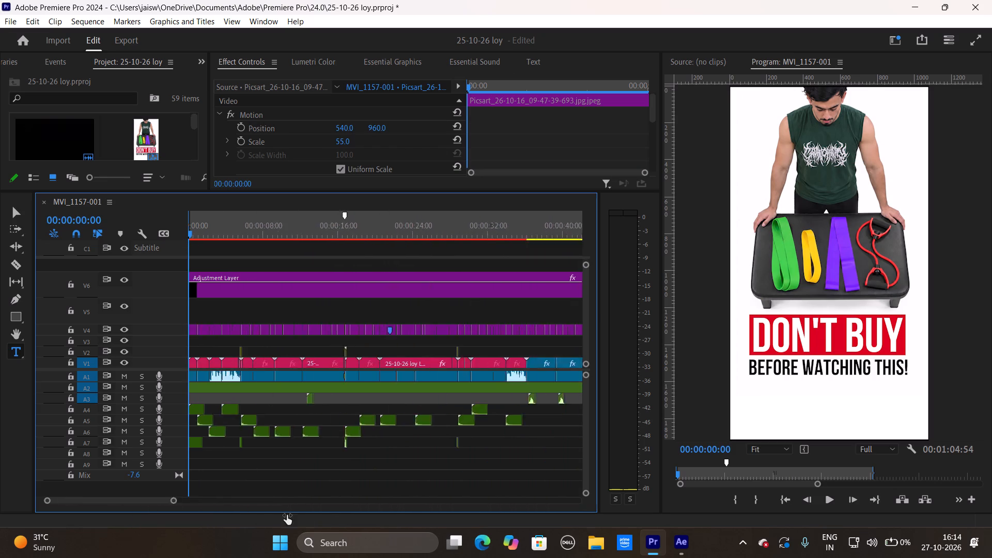
left_click_drag(287, 515, 334, 515)
left_click_drag(195, 230, 324, 235)
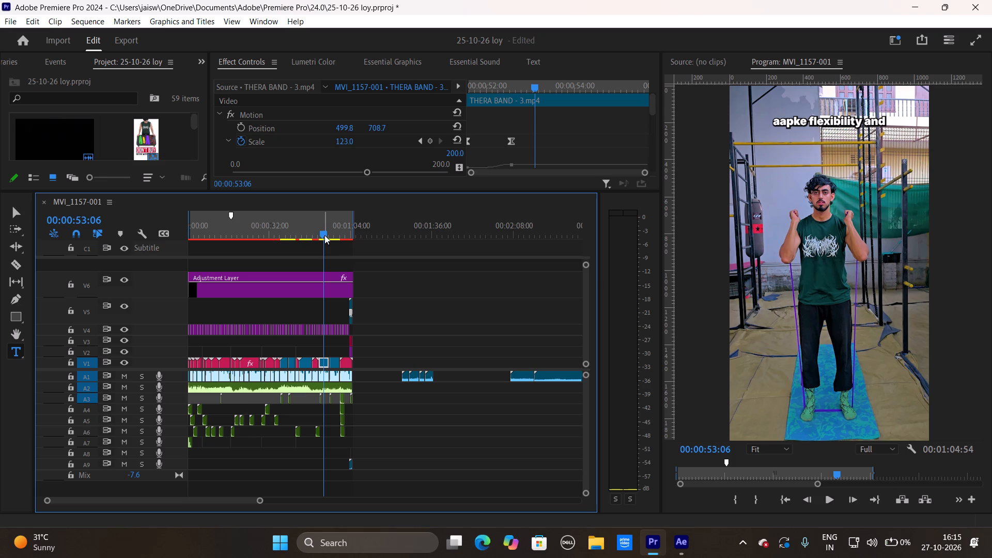
Export the MVI_1157-001 sequence as a media file named 25 Oct FC, using the existing export settings.
key("ctrl+m")
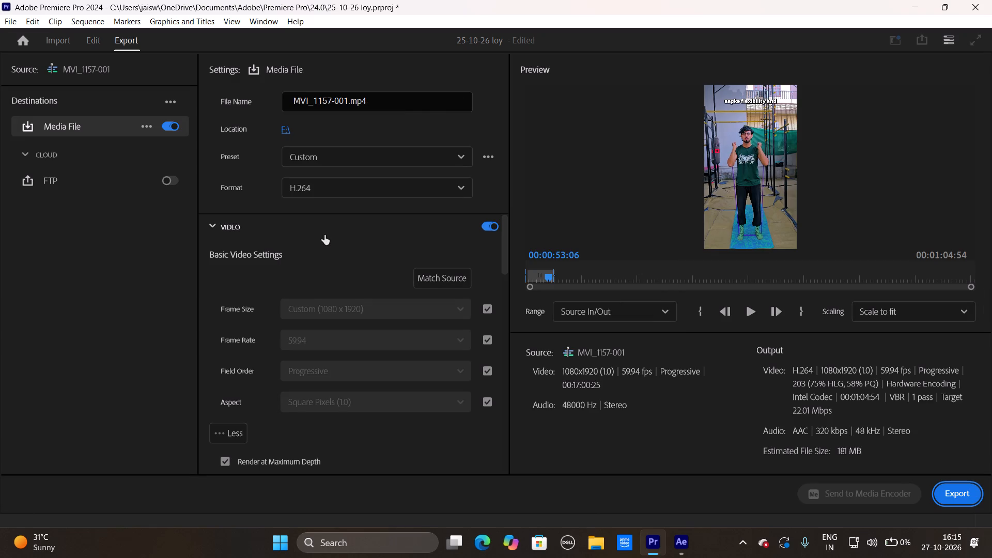
left_click_drag(389, 101, 0, 58)
key("BackSpace")
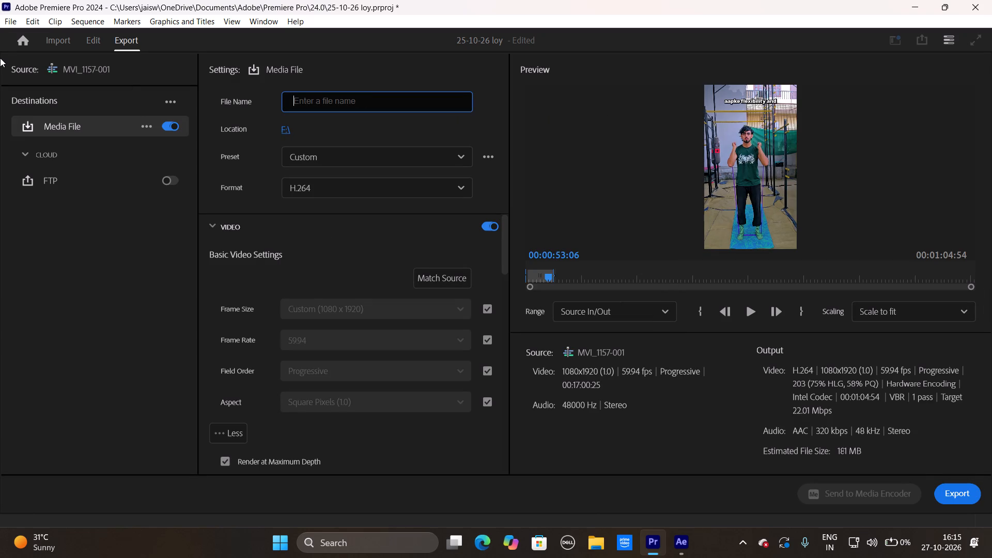
type("27")
key("BackSpace")
key("BackSpace")
key("BackSpace")
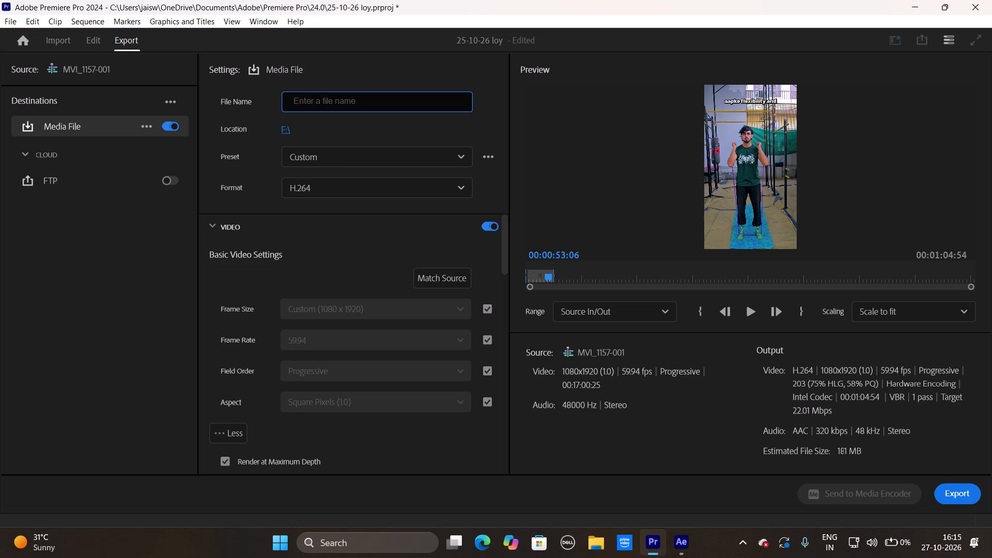
type("25 Oct")
key("space")
type("FC")
left_click(337, 243)
left_click(966, 498)
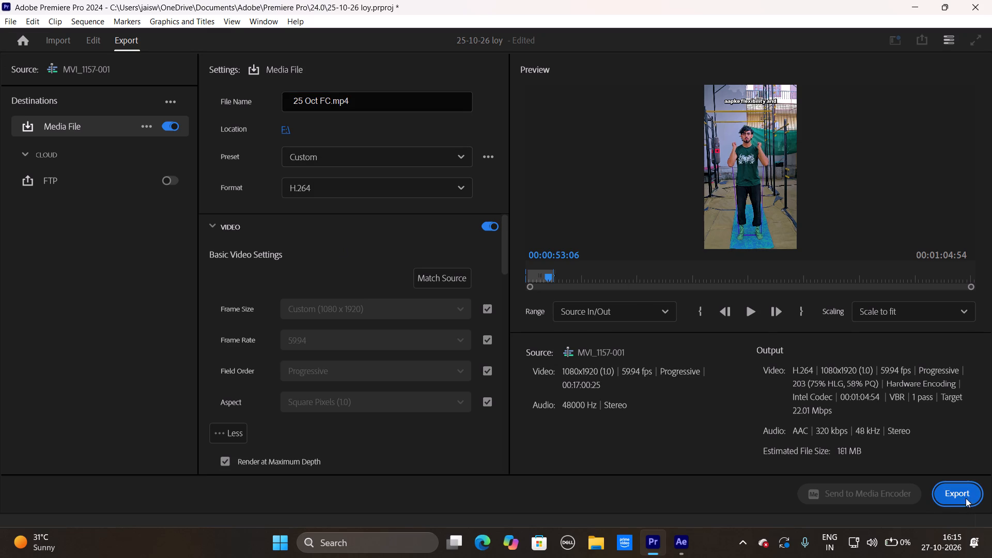
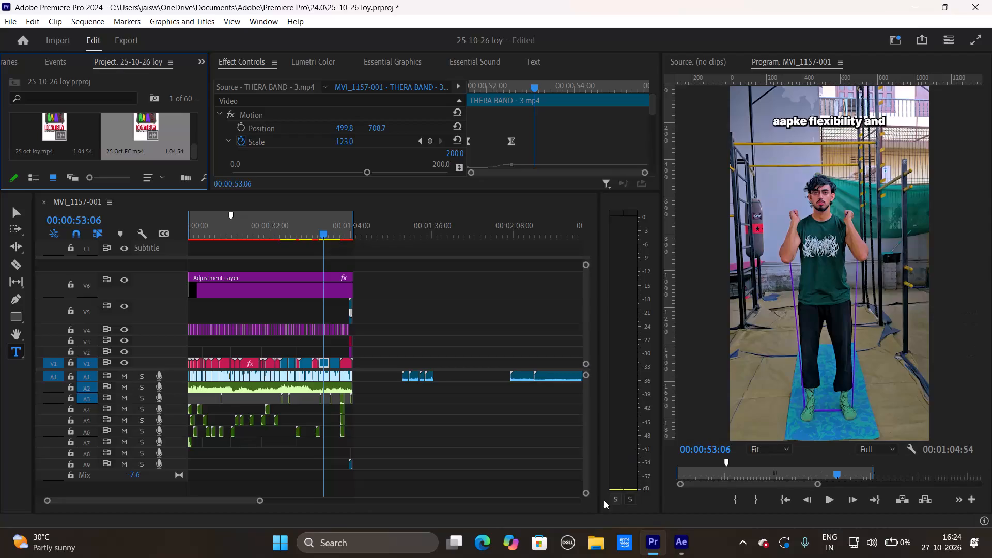
Switch to File Explorer and open the ssd pk (F:) drive.
left_click(597, 542)
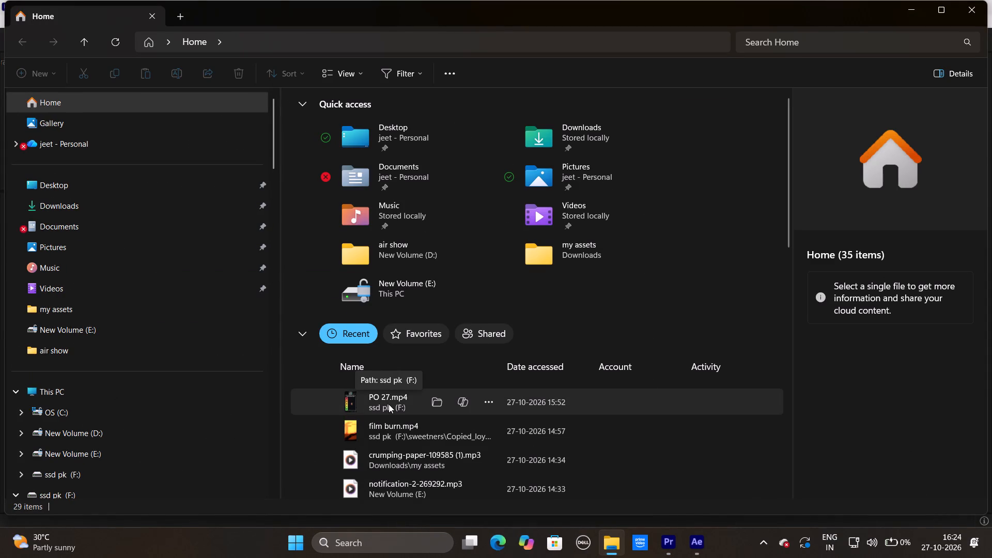
left_click(89, 469)
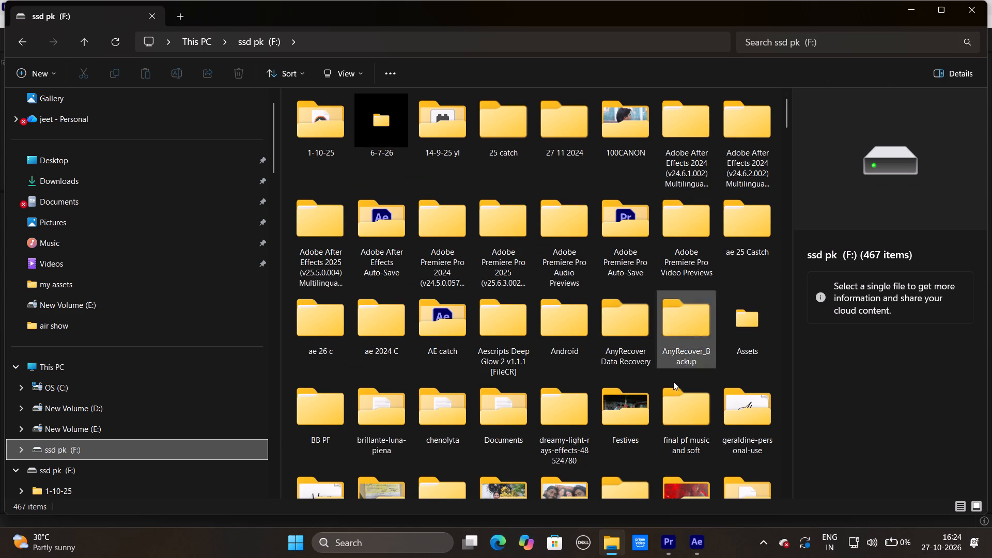
Open Windows search with its list of recent searches.
left_click(287, 535)
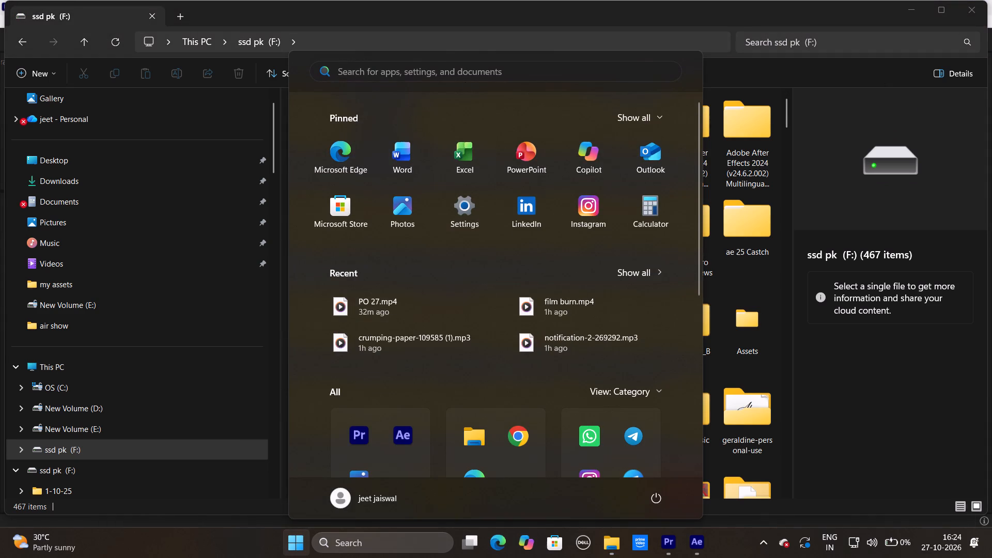
left_click(466, 75)
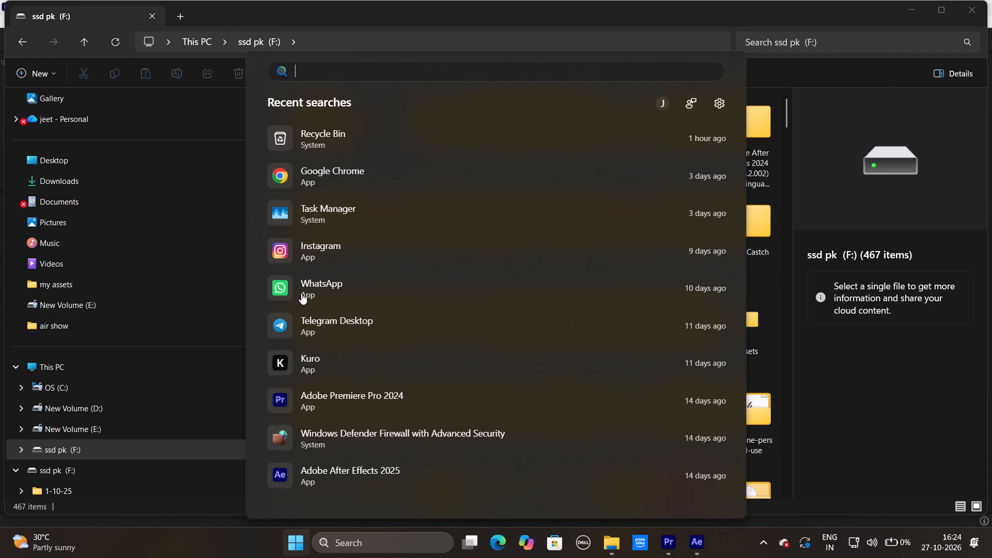
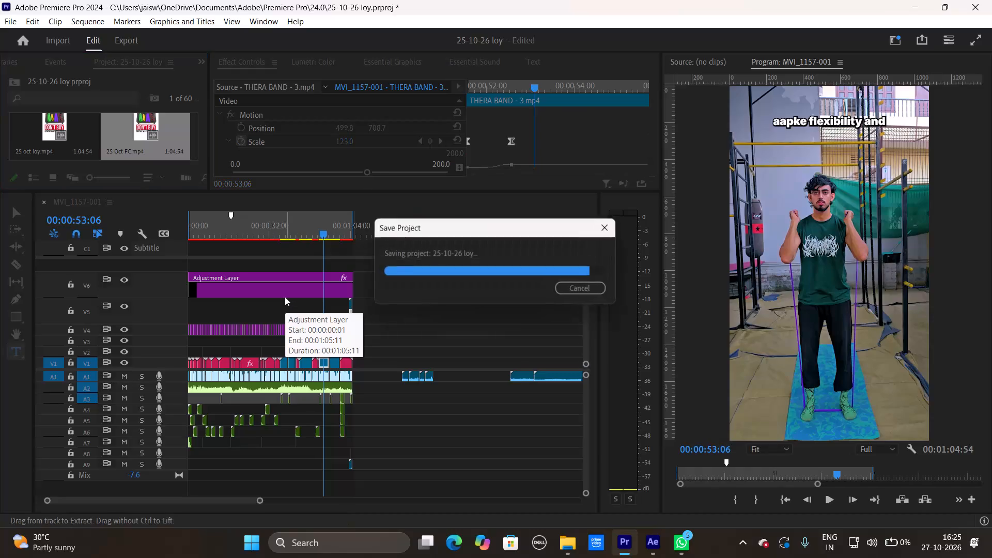
Close the Premiere Pro window containing the 25-10-26 loy project.
left_click(991, 2)
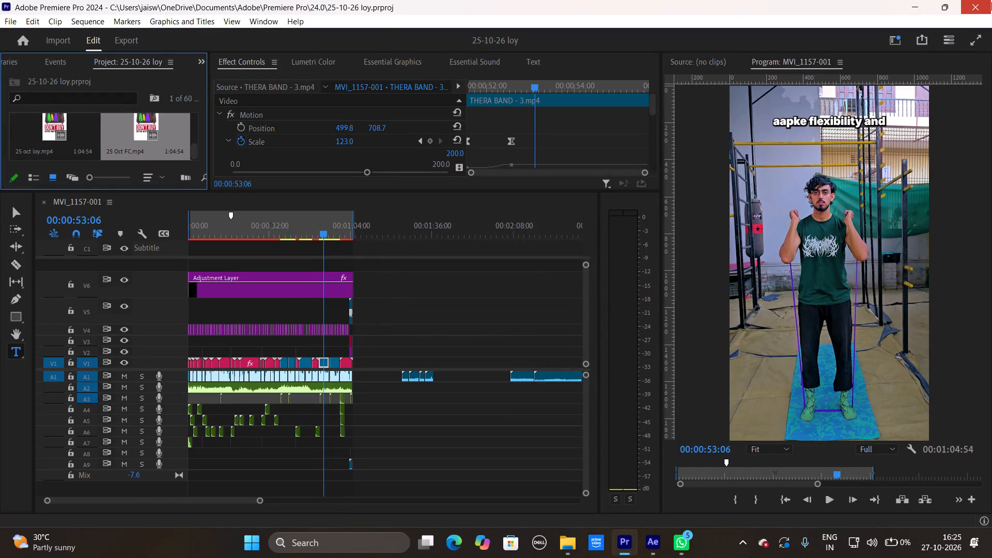